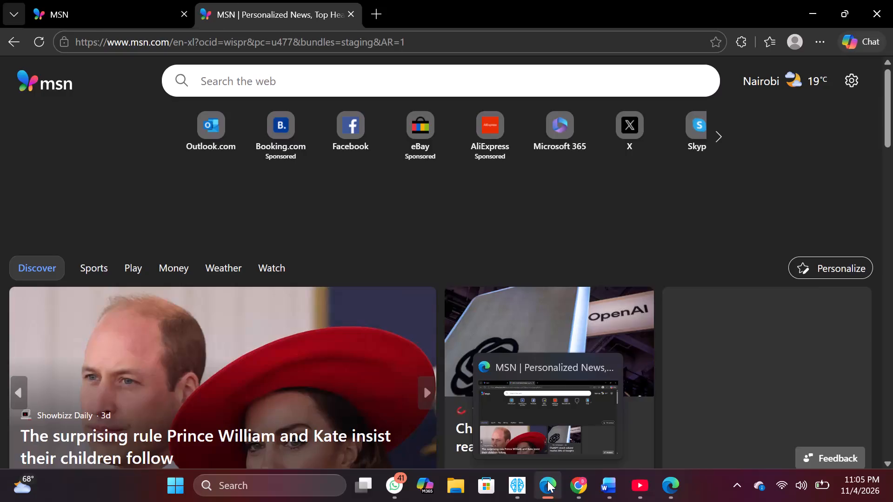
Minimize the Edge window showing MSN to bring up the Chrome window with the XM website.
click(547, 481)
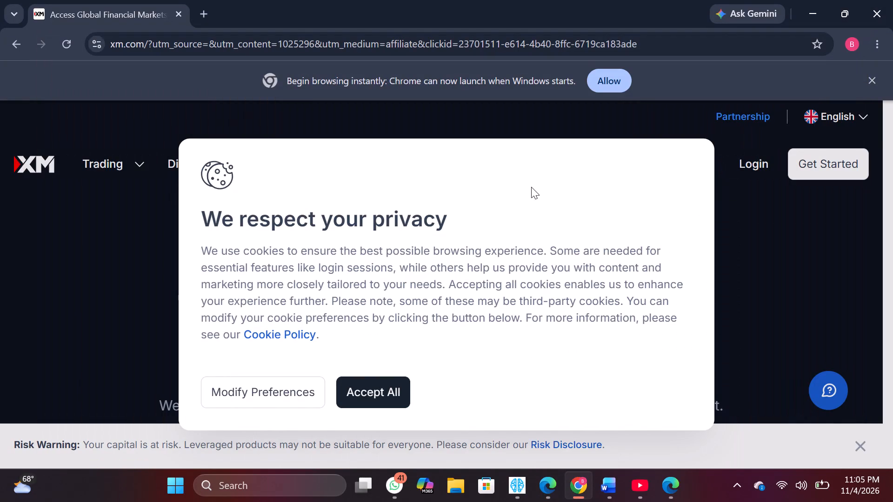
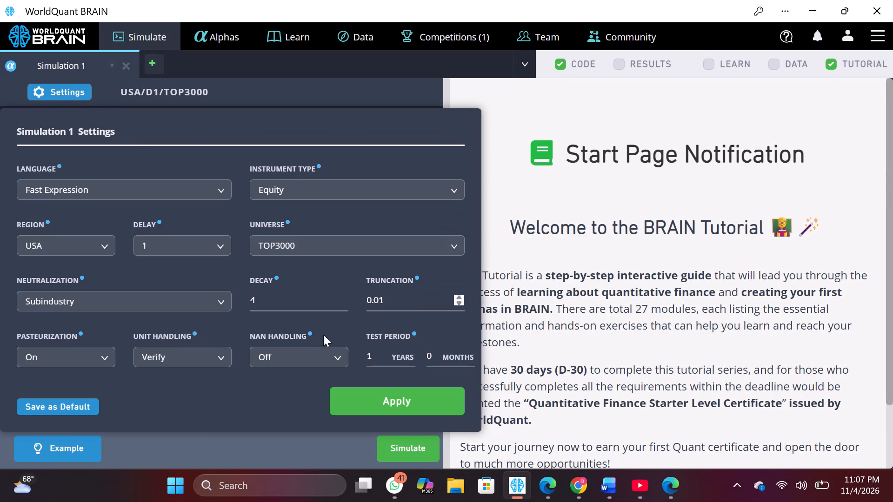
Configure the Simulation 1 settings with decay 10, Industry neutralization and the TOP2000 universe, and apply them.
click(293, 299)
key(BackSpace)
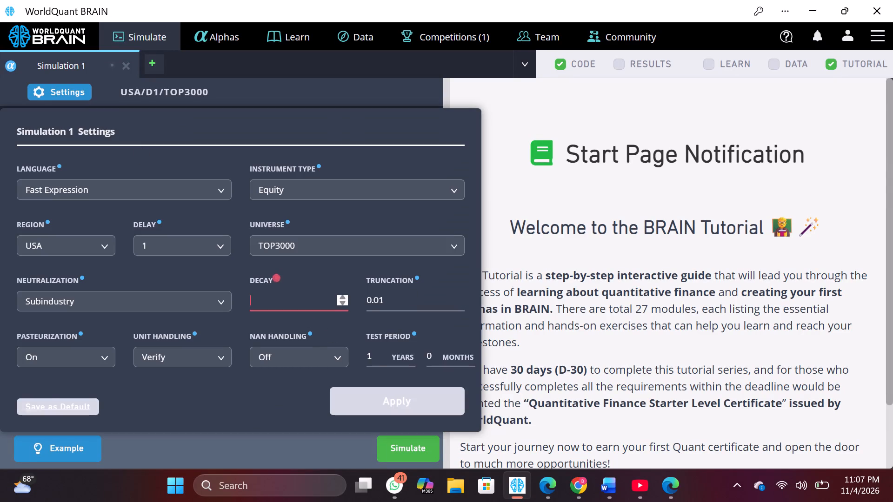
text(10)
click(218, 302)
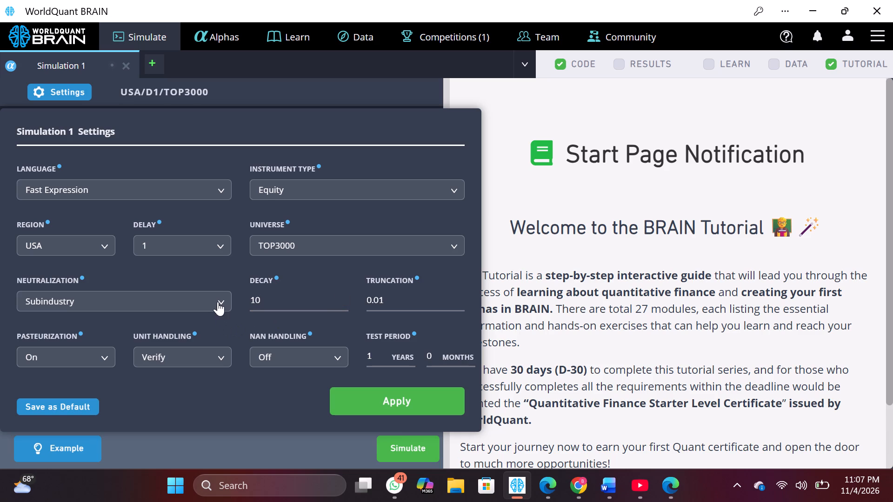
click(164, 388)
click(448, 250)
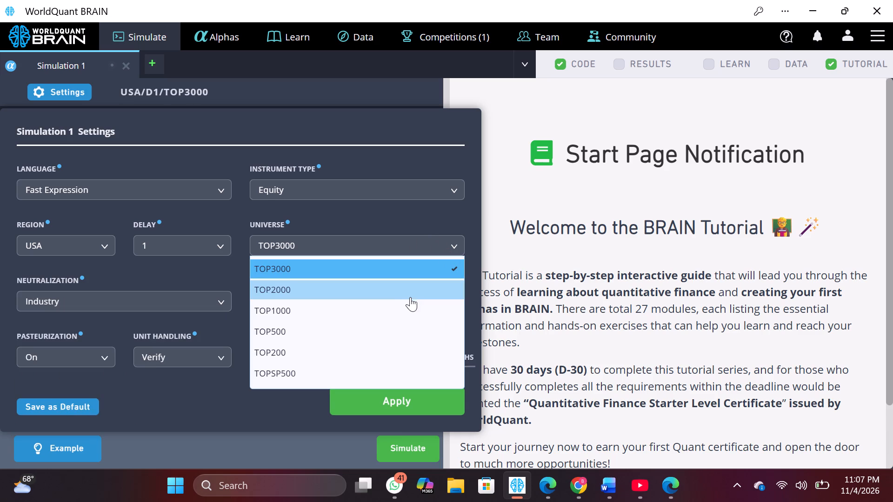
click(413, 293)
click(414, 399)
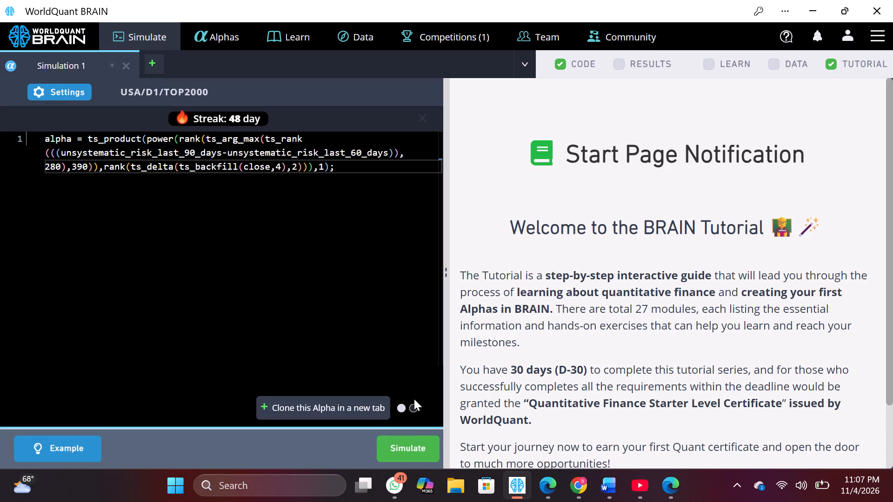
Run the simulation of the Simulation 1 alpha.
click(414, 444)
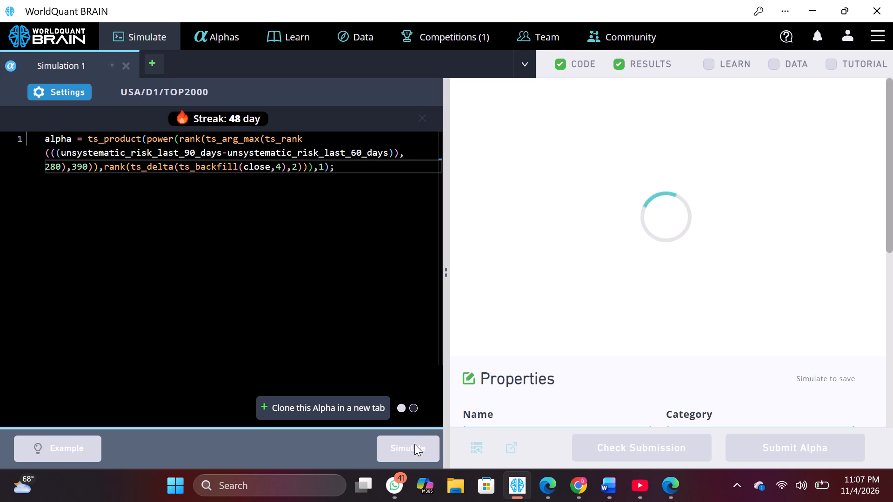
Examine the code and simulation settings of the unsubmitted alphas QPv3QQbG, gJeb3E6Q and Vkx6OqlV, closing the details at the end.
click(234, 37)
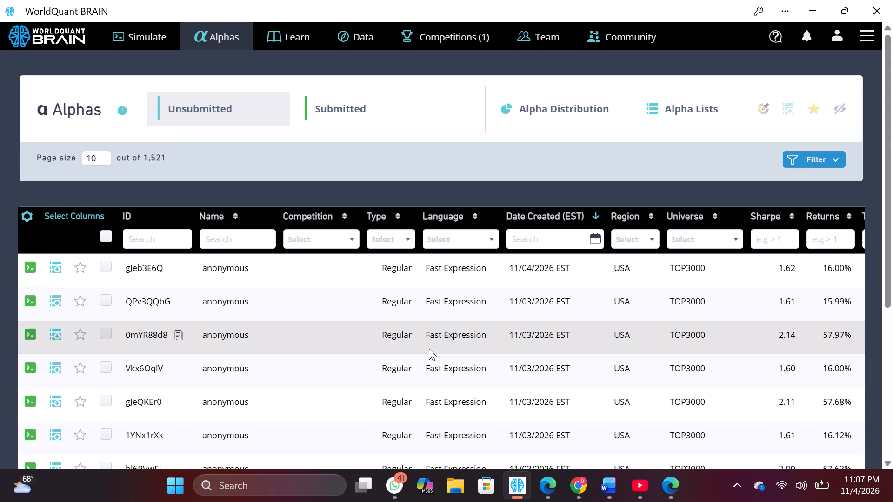
click(407, 317)
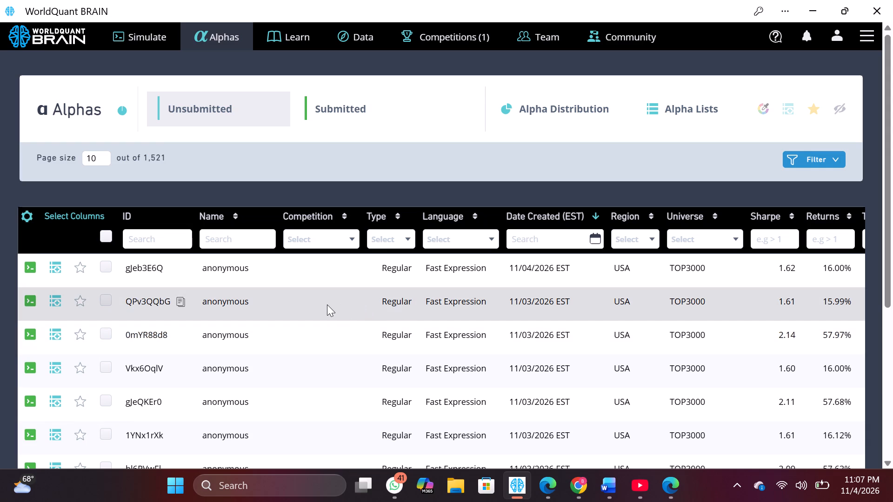
triple_click(253, 300)
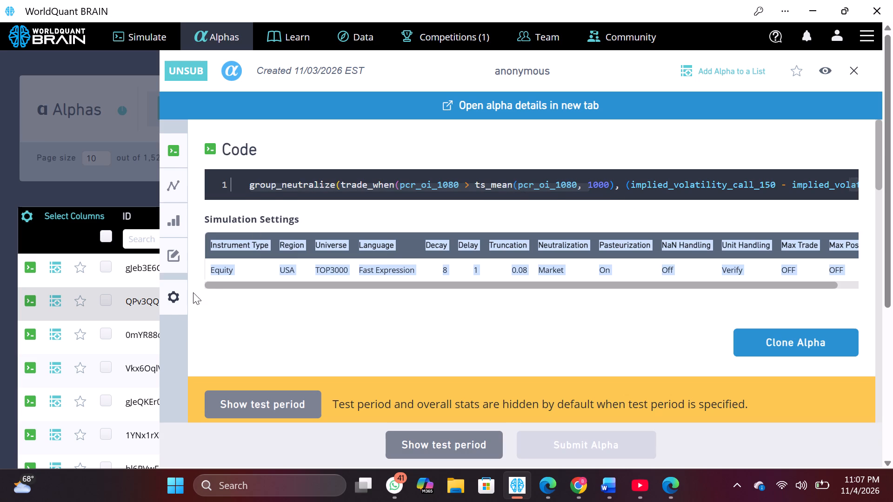
double_click(138, 272)
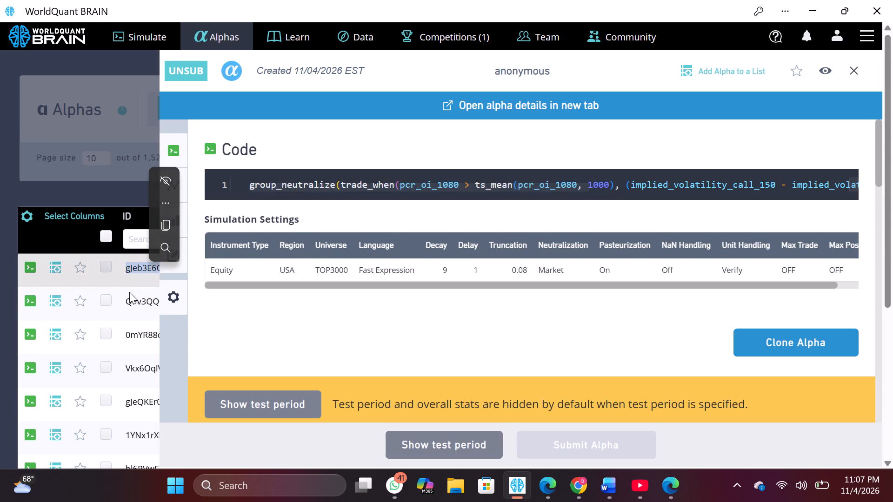
triple_click(143, 376)
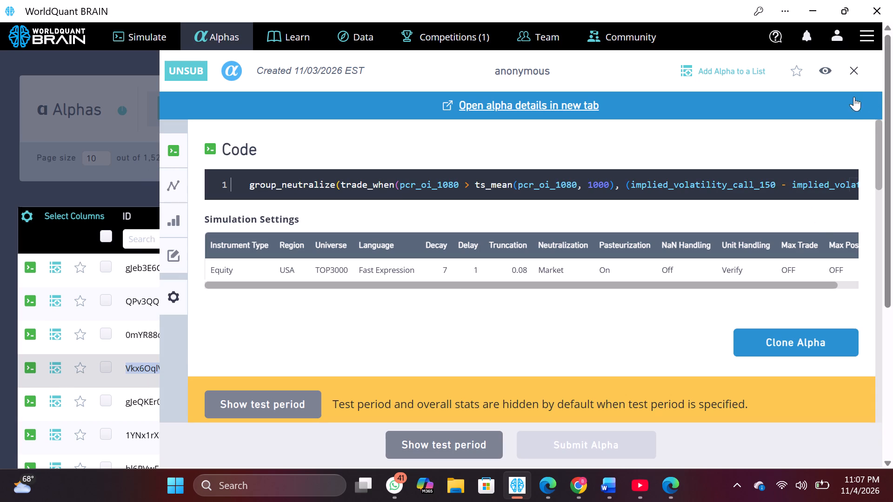
click(853, 66)
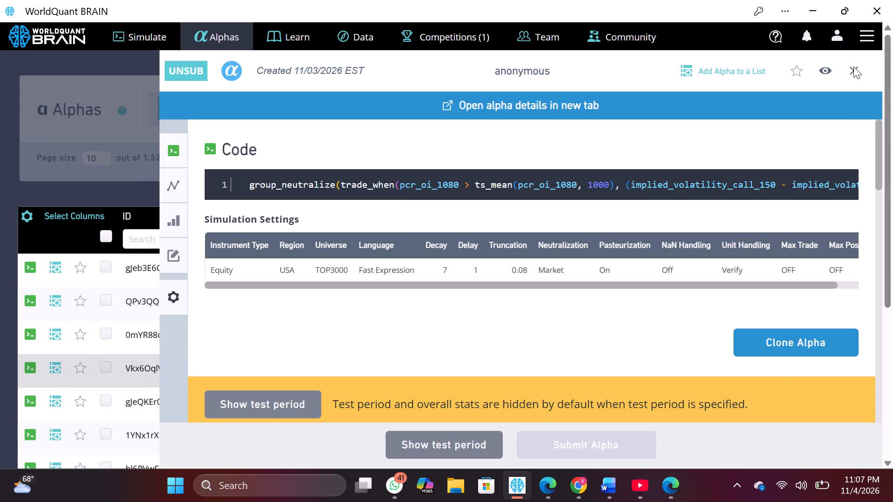
Return to the simulation editor and clone the Simulation 1 alpha, keeping only one copy as Simulation 2.
click(162, 39)
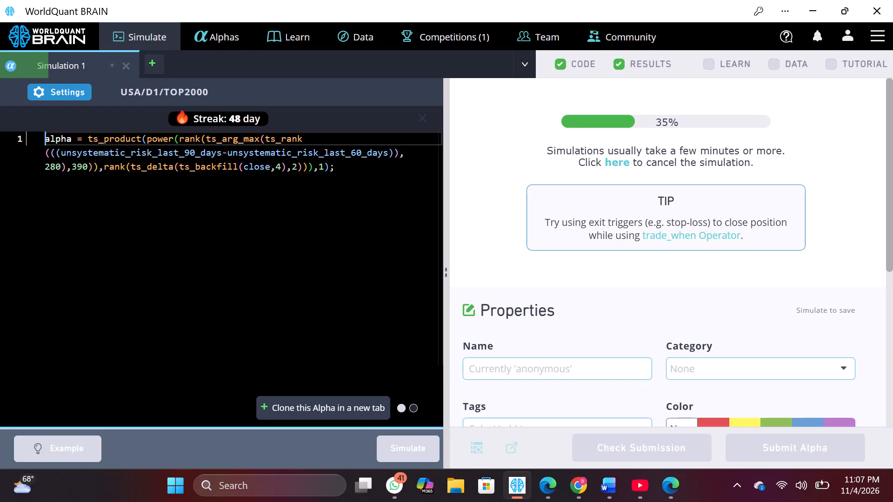
double_click(367, 399)
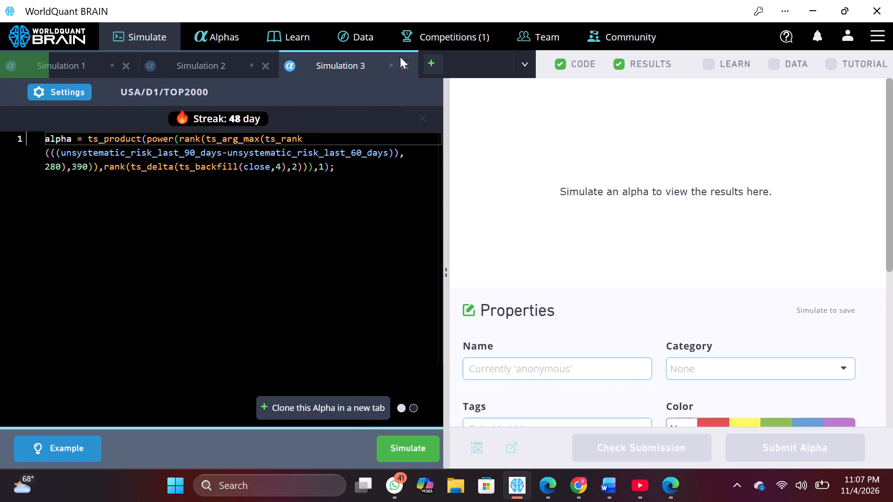
click(402, 69)
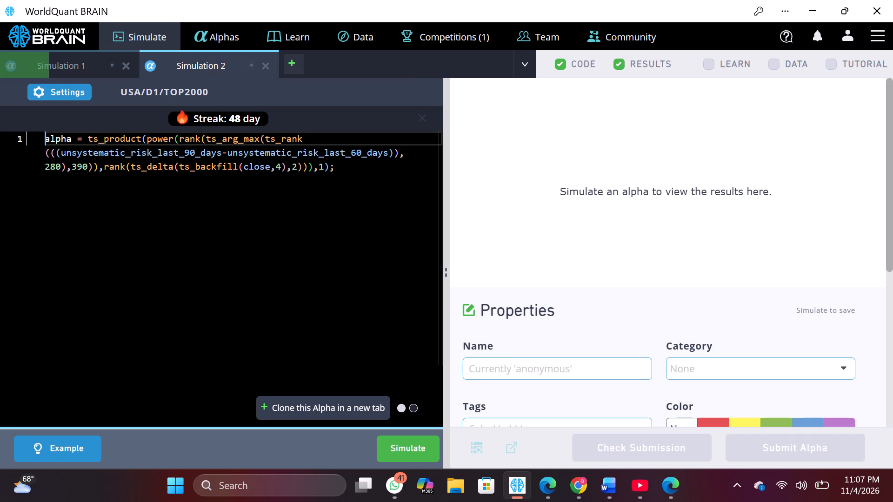
Change the subtracted term in the Simulation 2 code to unsystematic_risk_last_90_days.
click(362, 157)
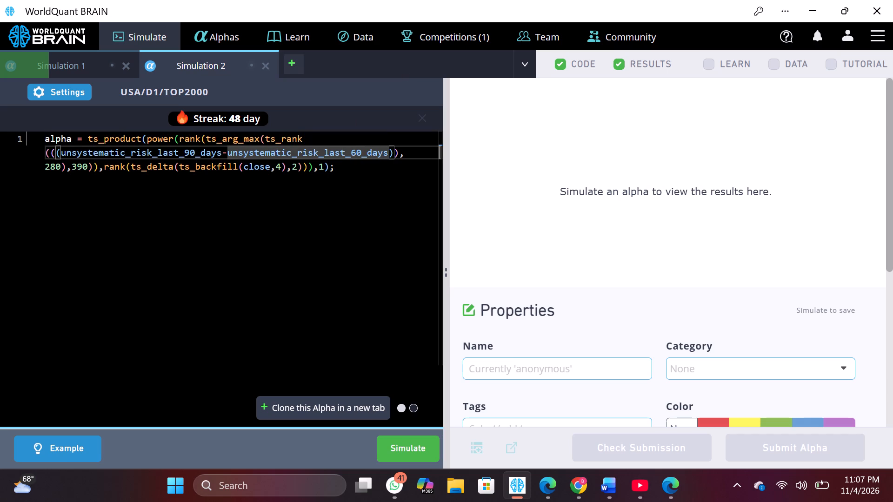
key(BackSpace)
key(BackSpace)
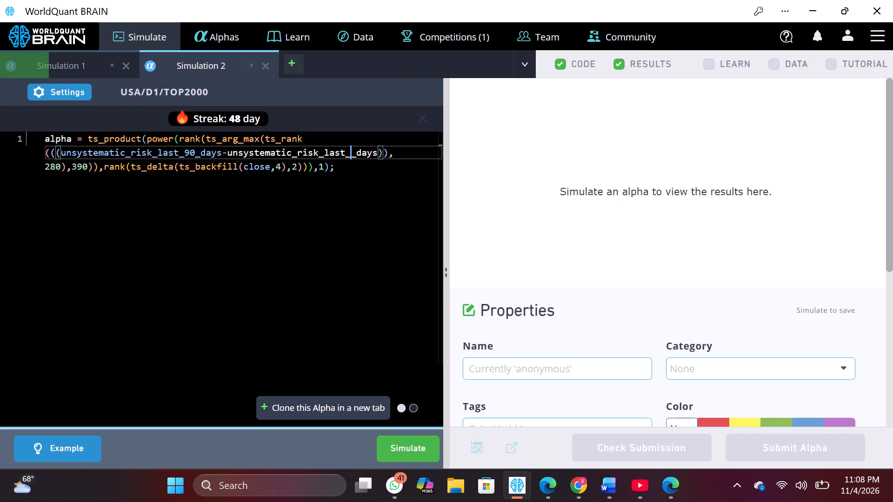
text(10)
key(BackSpace)
key(BackSpace)
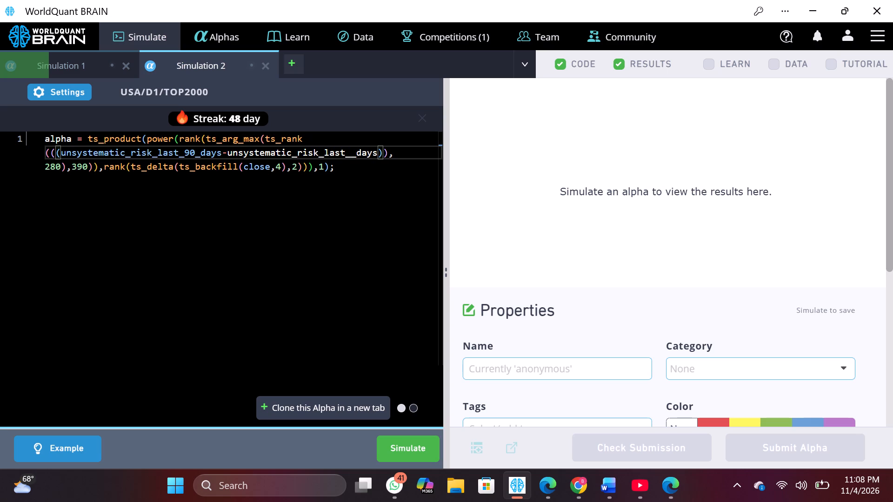
text(90)
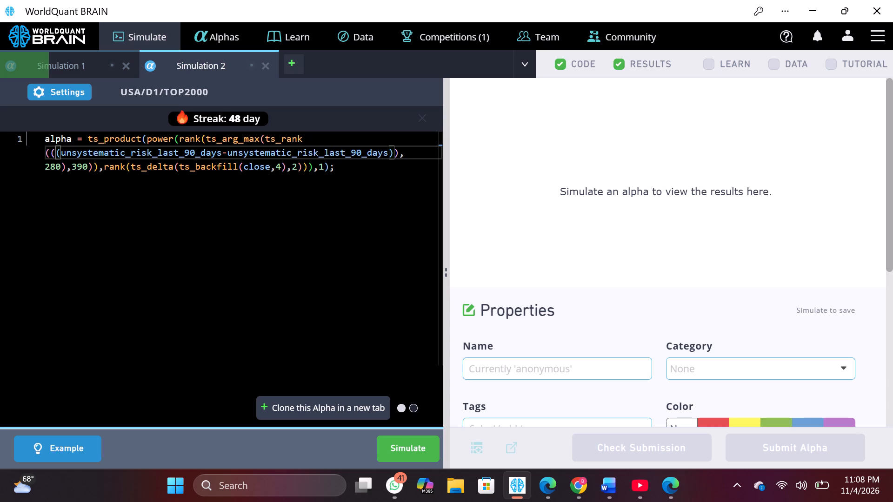
Run the simulation of the edited Simulation 2 alpha.
click(392, 454)
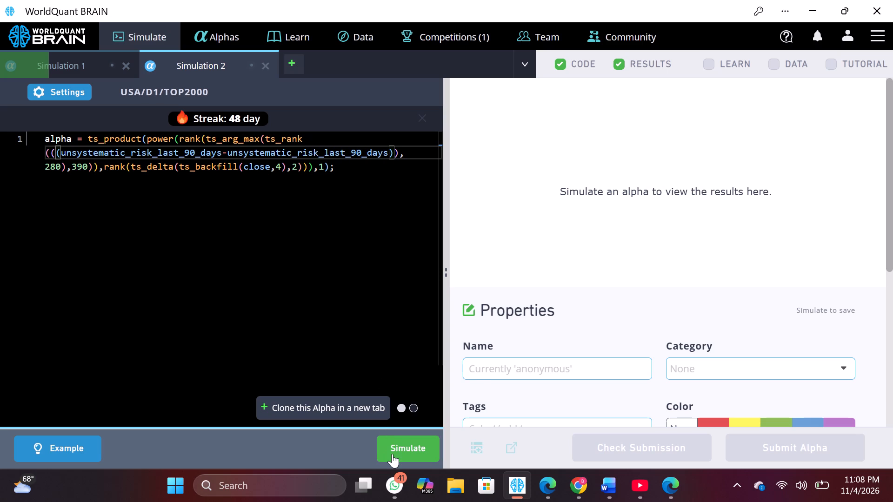
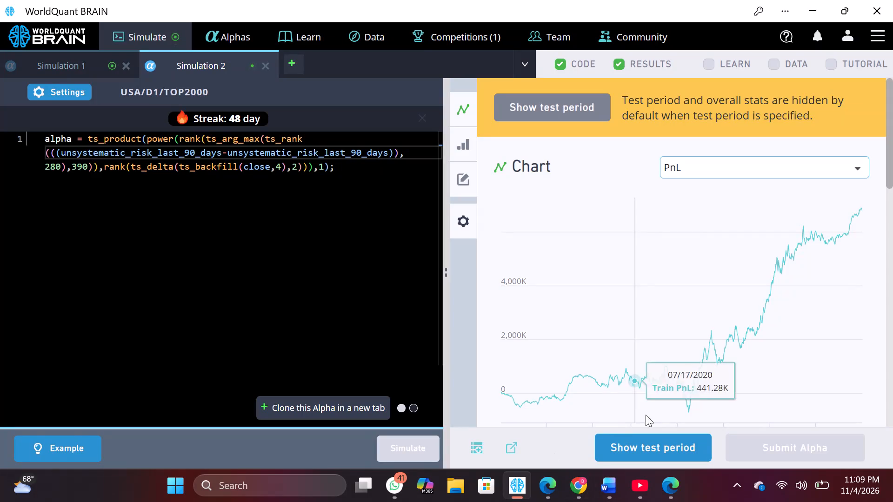
Reveal the test period of the Simulation 2 results and review the IS Summary figures.
click(660, 455)
scroll(654, 317, down, 2)
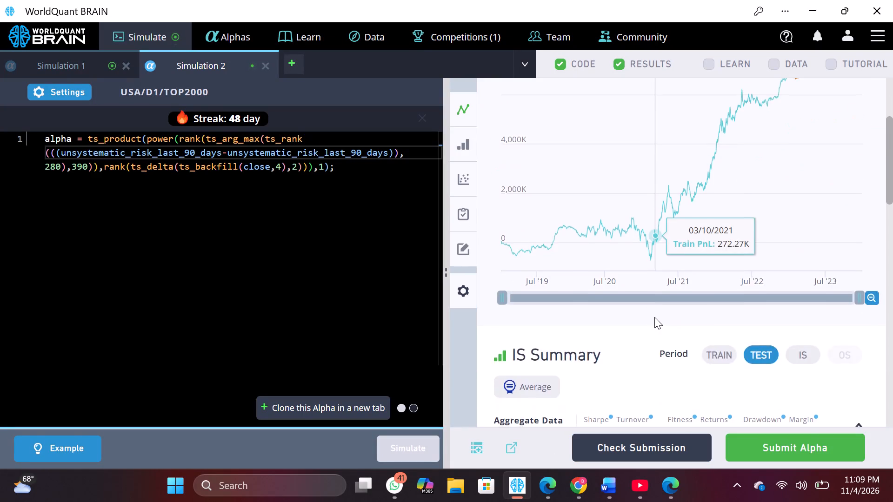
scroll(654, 317, down, 1)
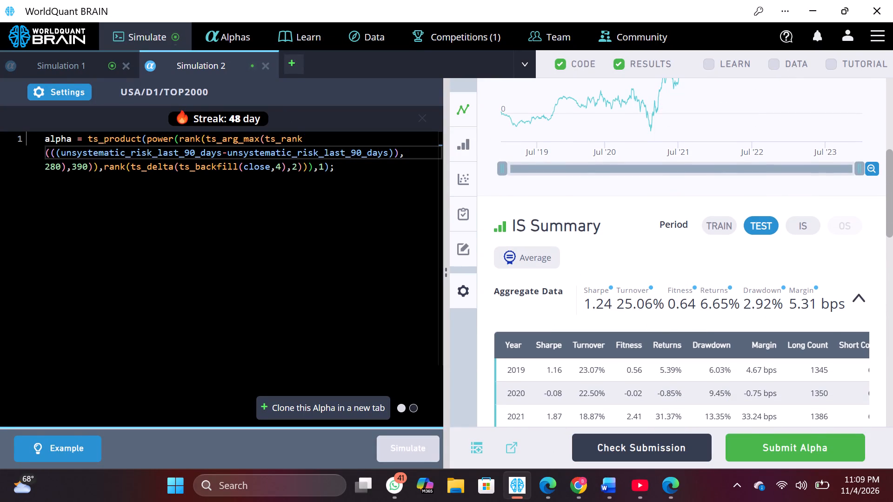
Change the first risk term in the Simulation 2 code to unsystematic_risk_last_60_days and simulate the alpha.
click(191, 152)
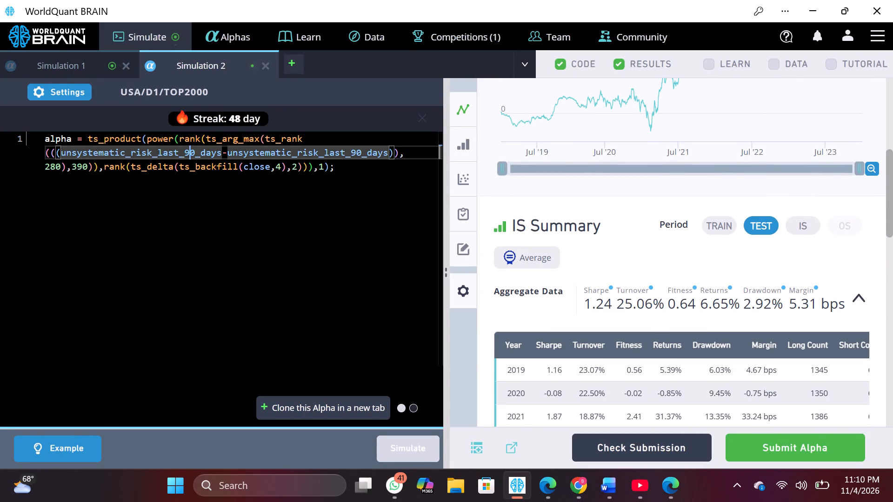
key(BackSpace)
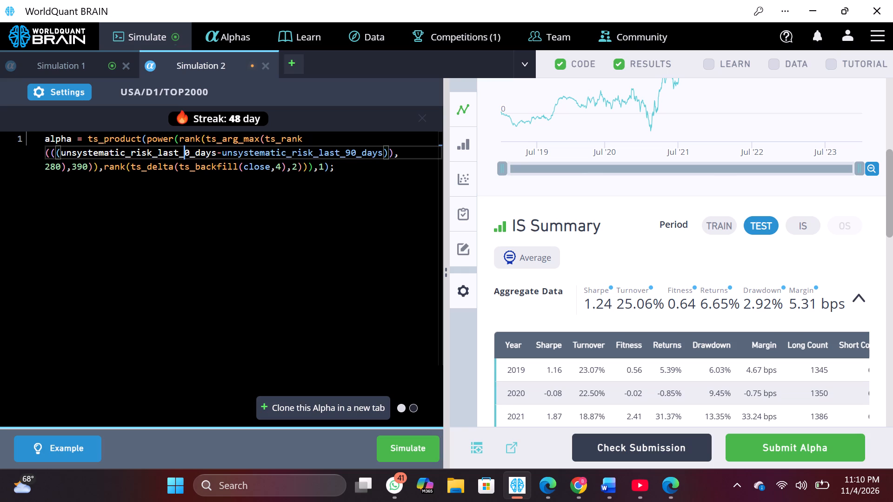
key(6)
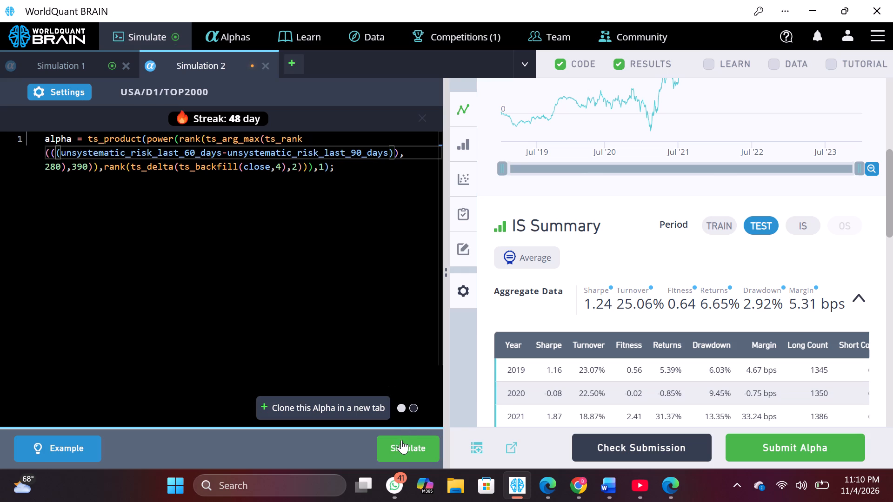
click(401, 444)
Switch to Simulation 1, reveal its test period and review the yearly IS Summary figures.
click(92, 54)
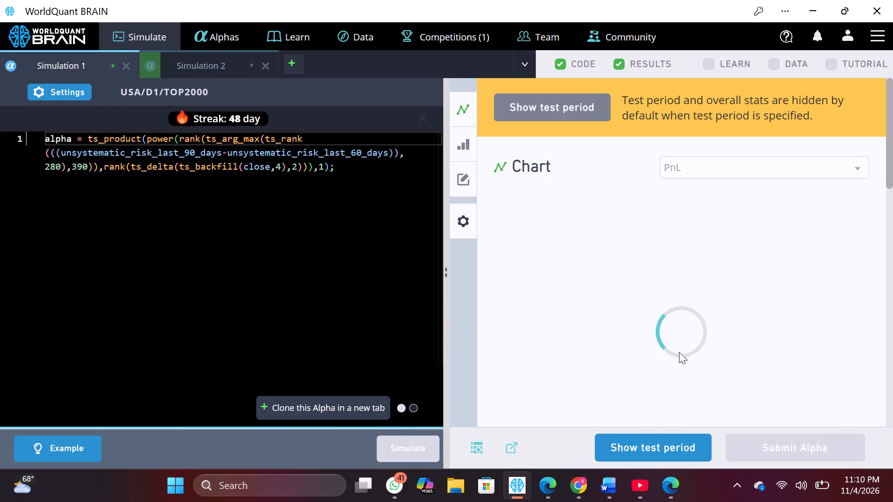
click(665, 439)
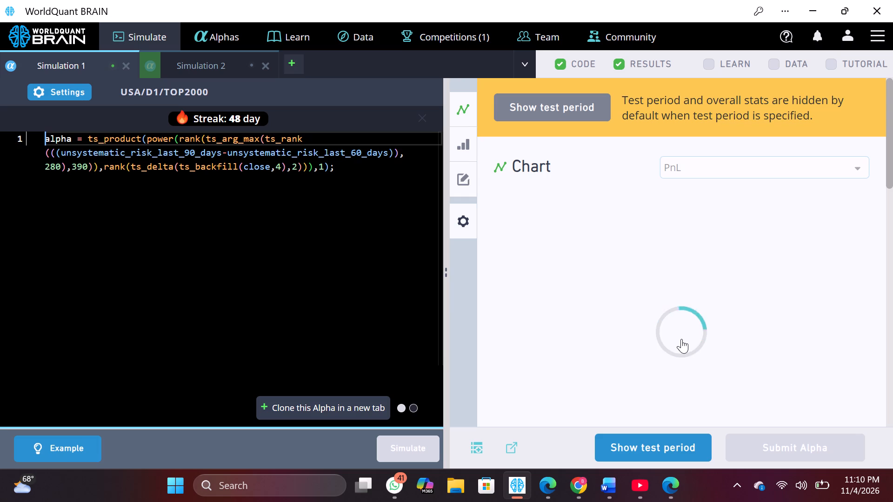
scroll(694, 311, down, 4)
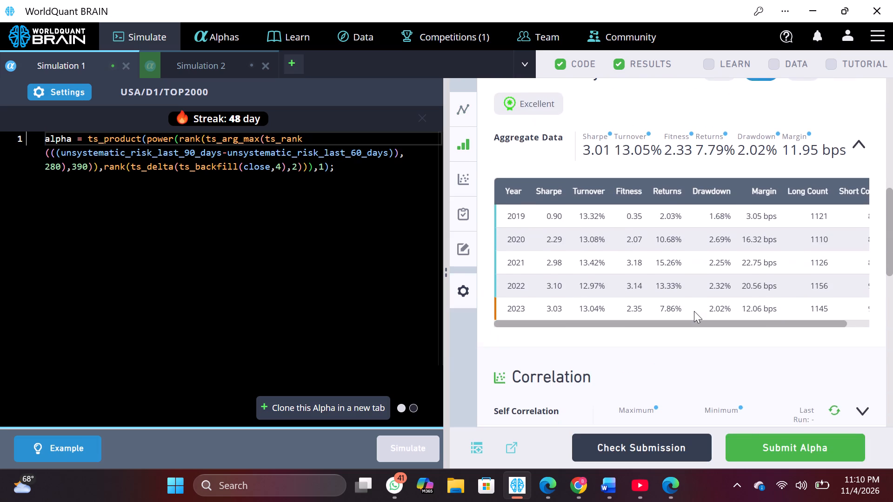
Run the self correlation for the Simulation 1 alpha, then review the correlated alphas, IS testing status and PnL chart.
scroll(694, 311, down, 1)
click(861, 350)
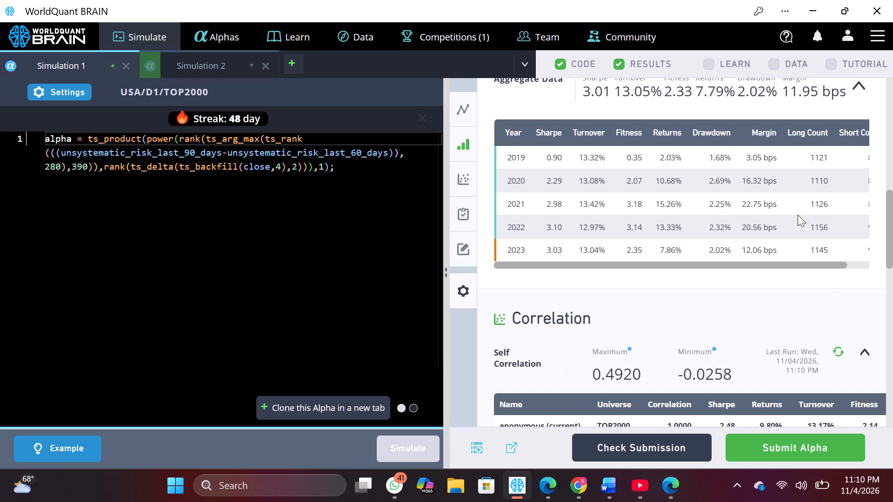
scroll(744, 279, down, 3)
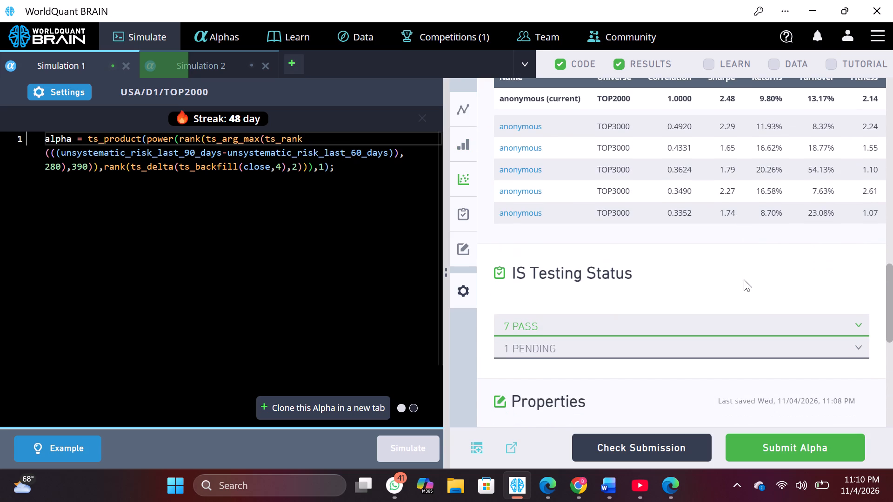
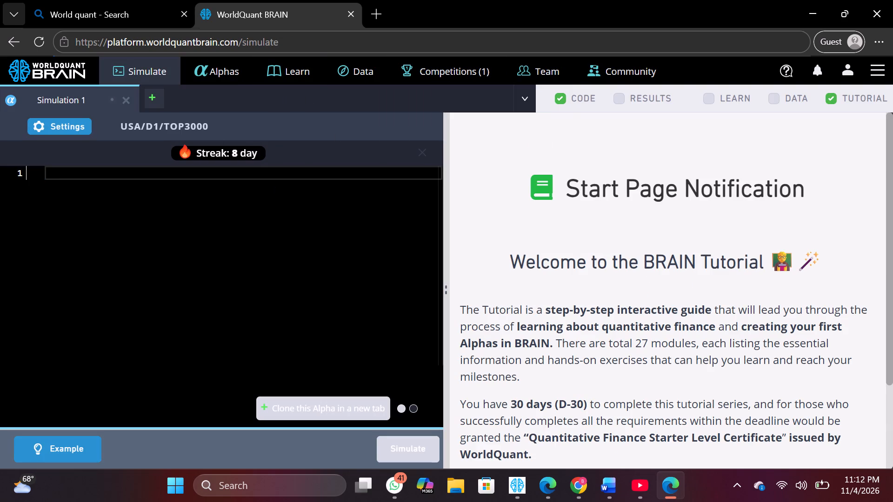
Paste the copied alpha expression into Simulation 1: alpha = ts_product(power(rank(ts_arg_max(ts_rank(((unsystematic_risk_last_90_days-unsystematic_risk_last_60_days)),280),390)),rank(ts_delta(ts_backfill(close,4),2))),1);.
key(ctrl+v)
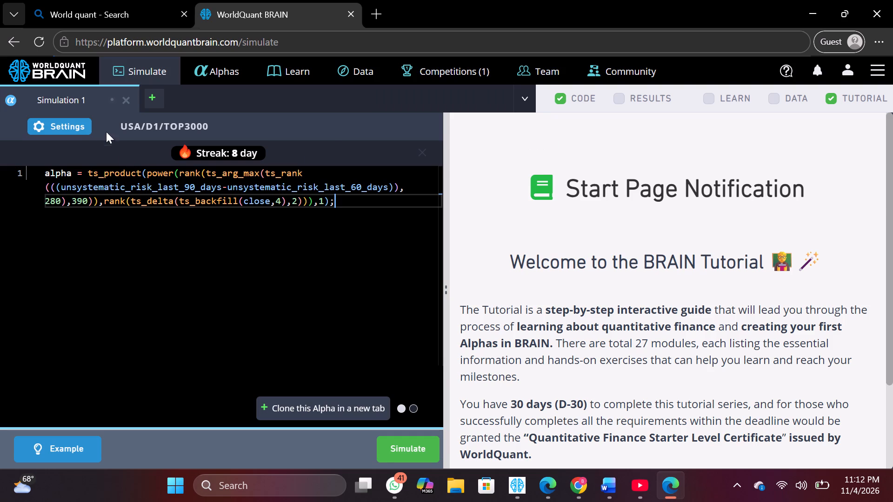
Configure and apply the Simulation 1 settings with universe TOP2000, neutralization Industry, truncation 0.01 and decay 10.
click(80, 120)
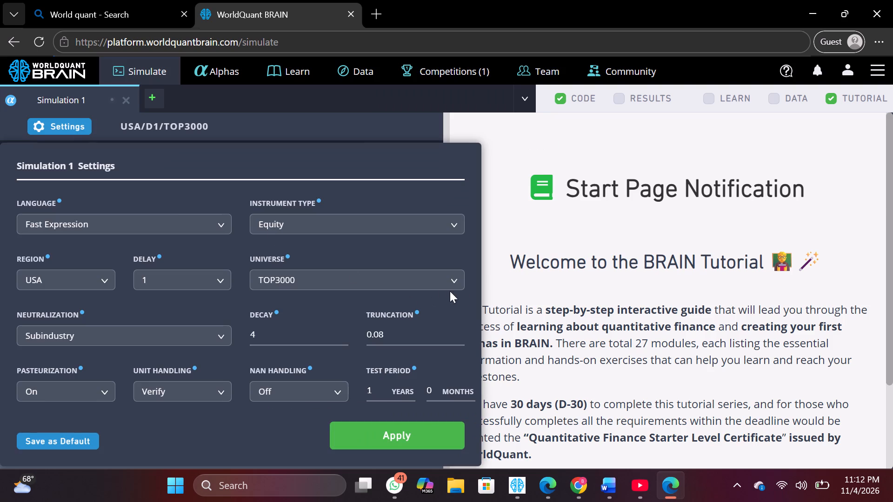
click(457, 278)
click(386, 343)
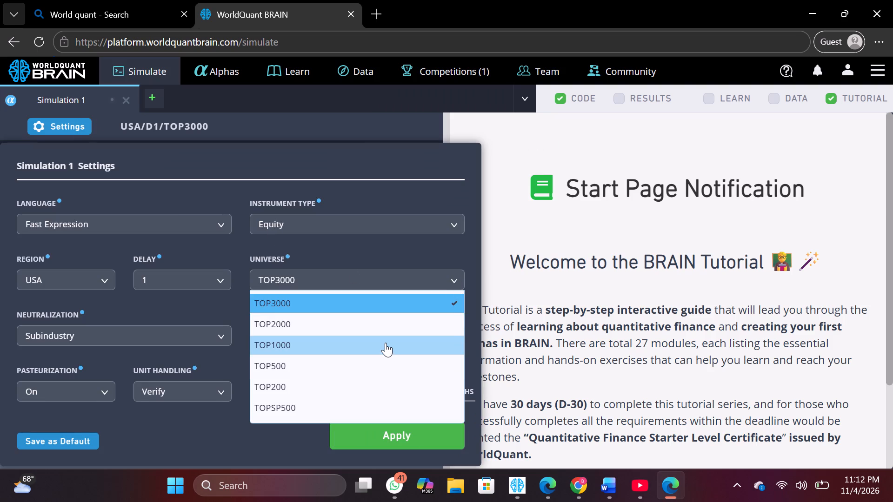
click(456, 281)
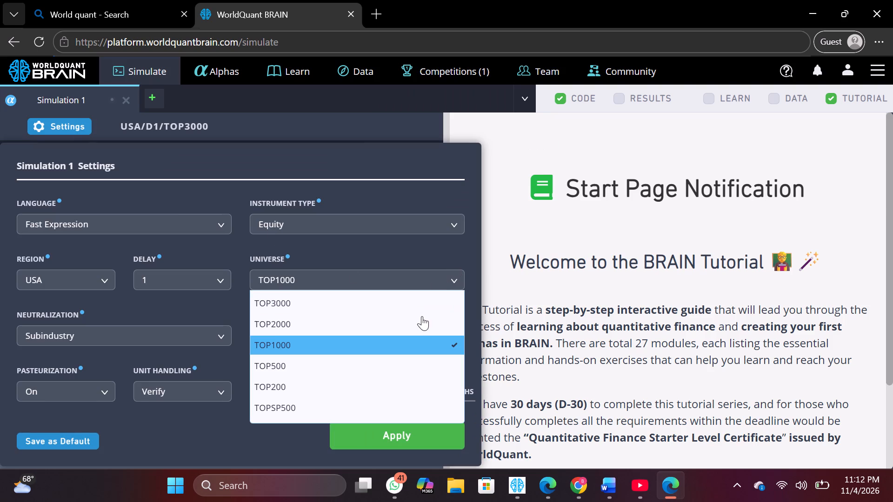
click(418, 324)
click(227, 328)
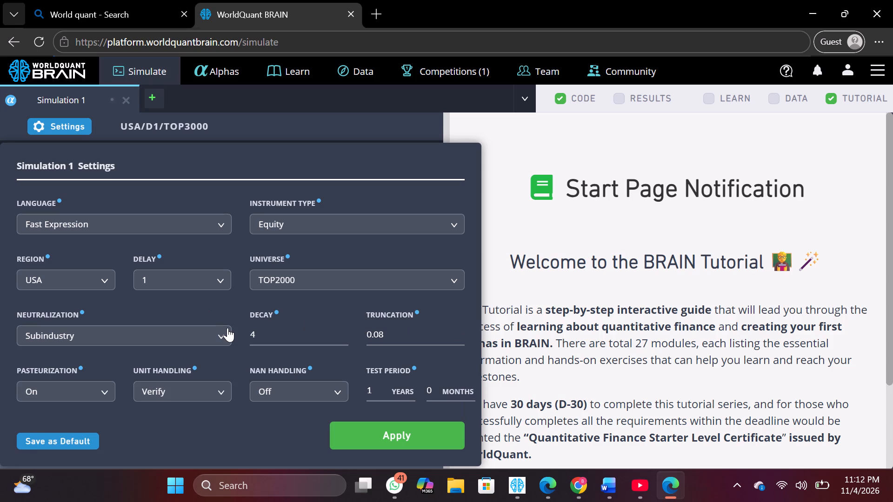
click(168, 414)
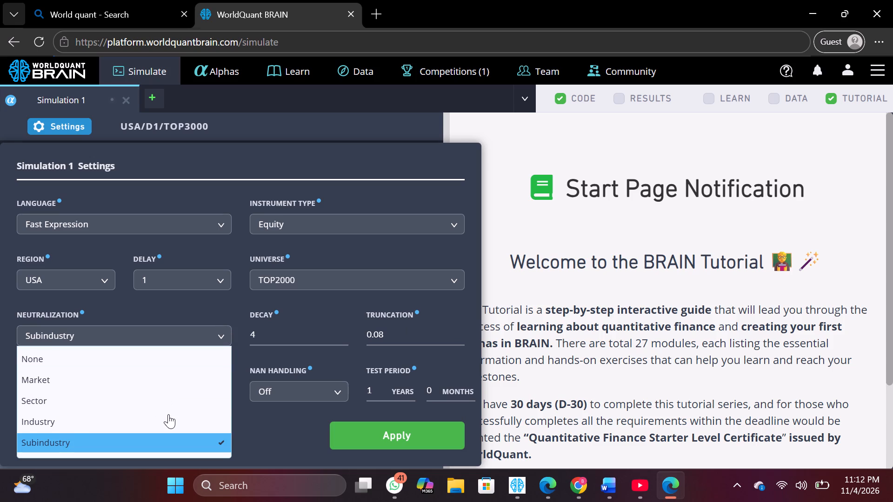
click(393, 337)
key(BackSpace)
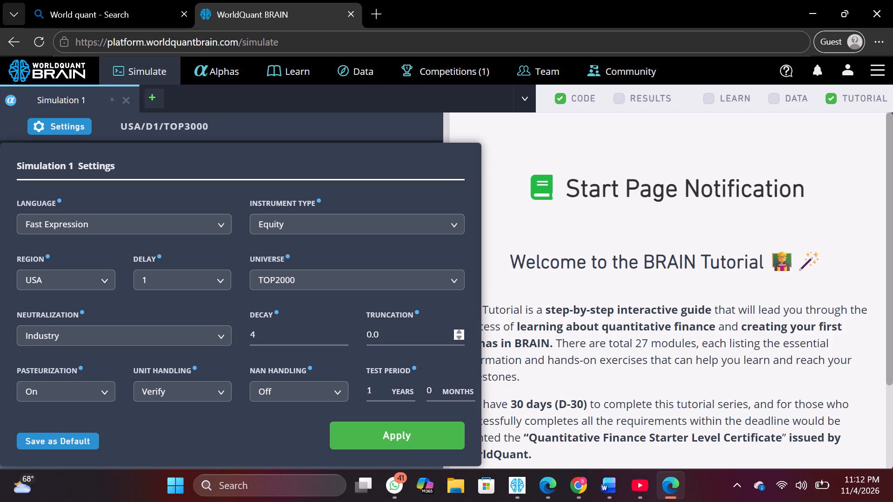
key(1)
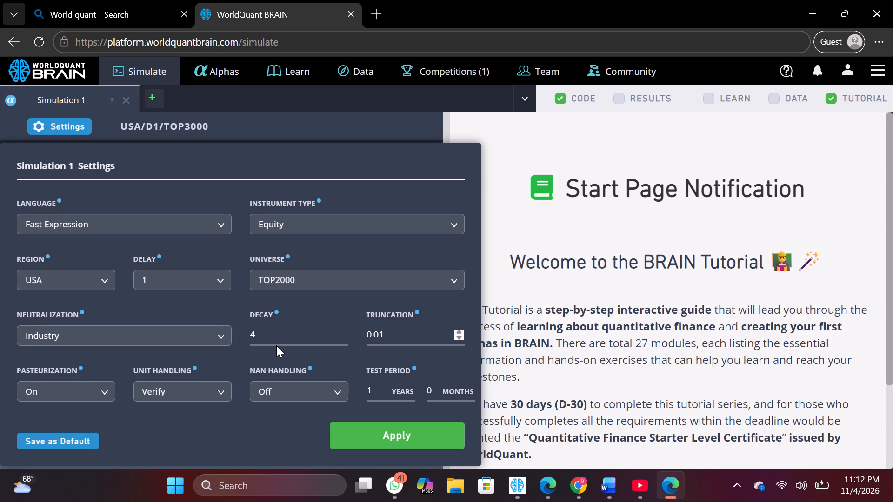
click(276, 345)
click(269, 338)
key(BackSpace)
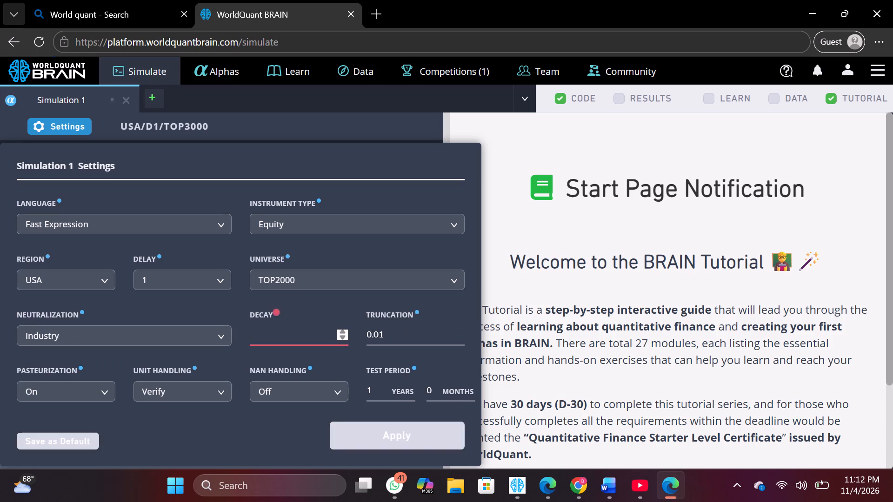
text(10)
click(354, 443)
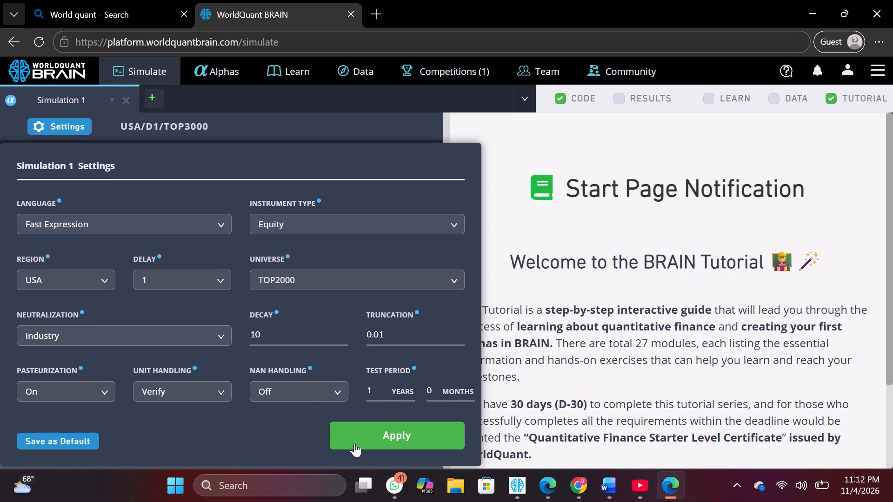
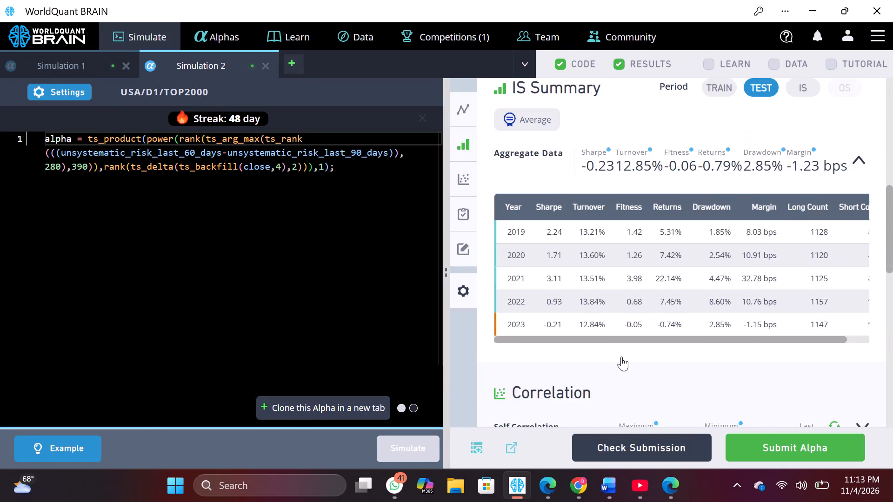
Change the Simulation 2 universe to TOP1000, apply the settings, and simulate the alpha again.
scroll(621, 357, down, 1)
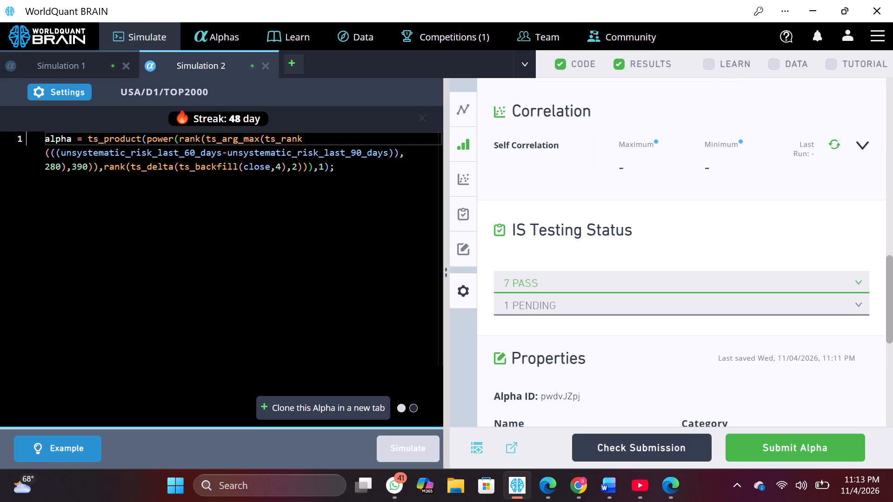
click(63, 88)
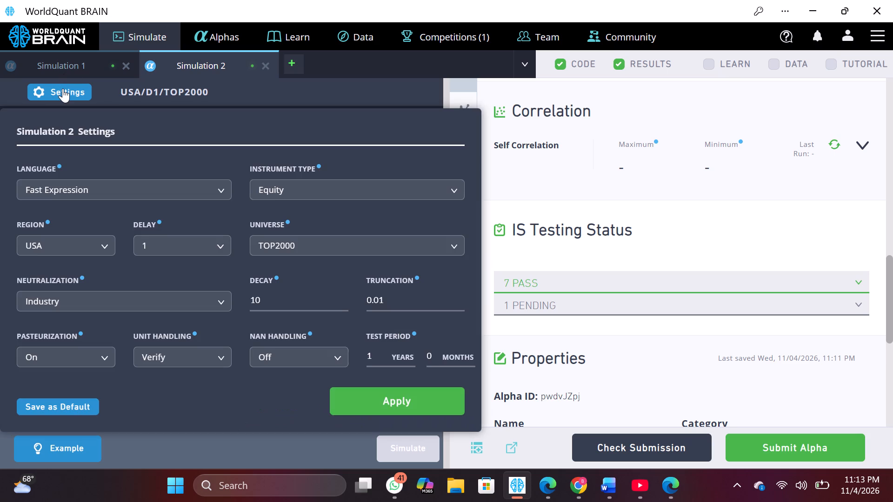
click(448, 247)
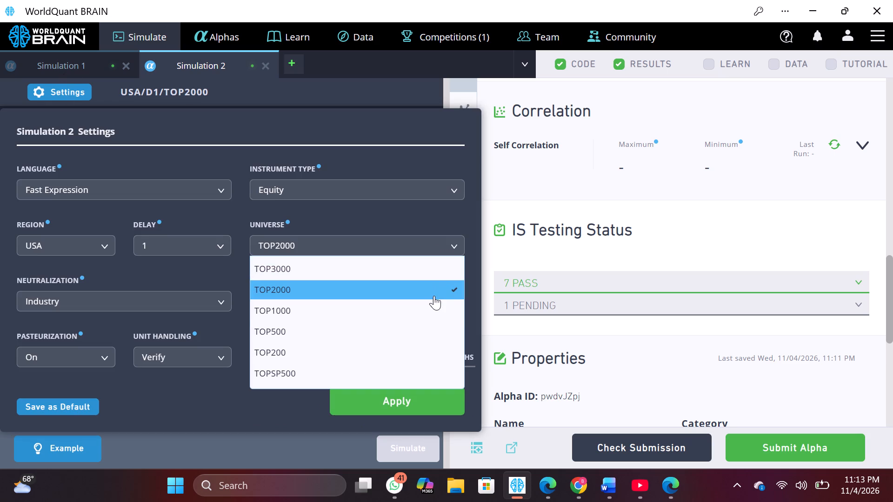
click(433, 319)
click(440, 396)
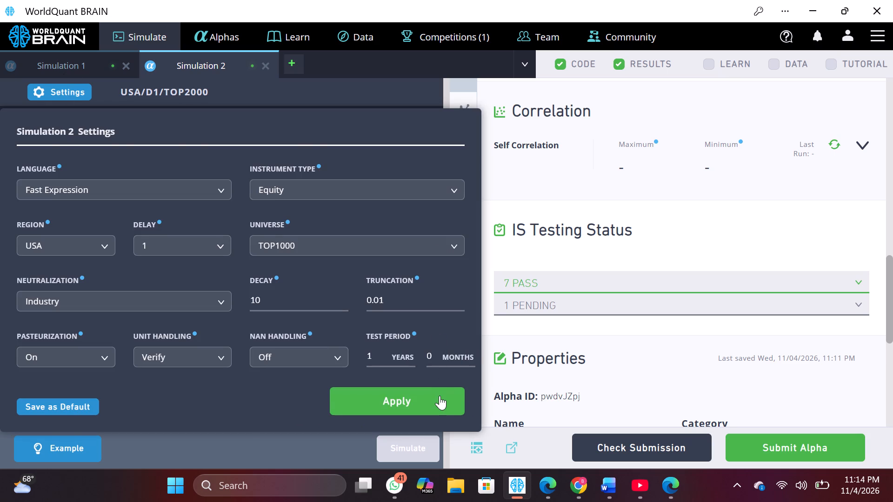
click(412, 436)
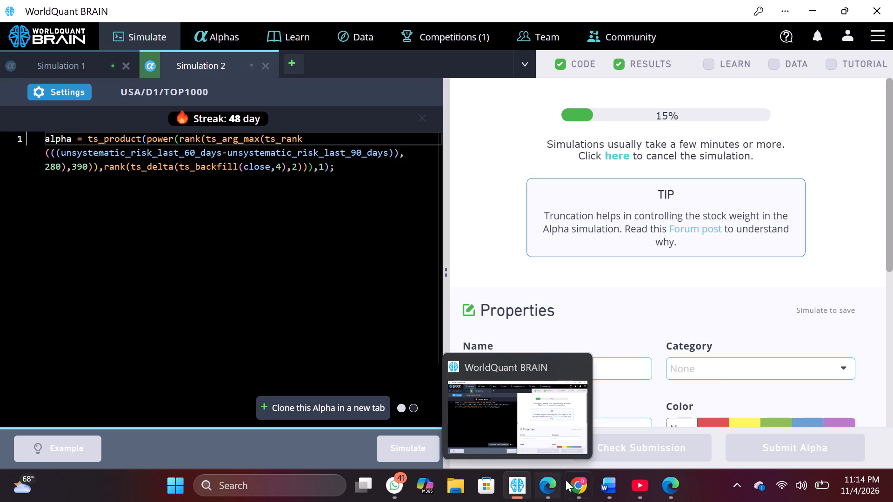
Switch to the guest Edge window to check the progress of its Simulation 1, and return to the WorldQuant BRAIN app.
click(660, 495)
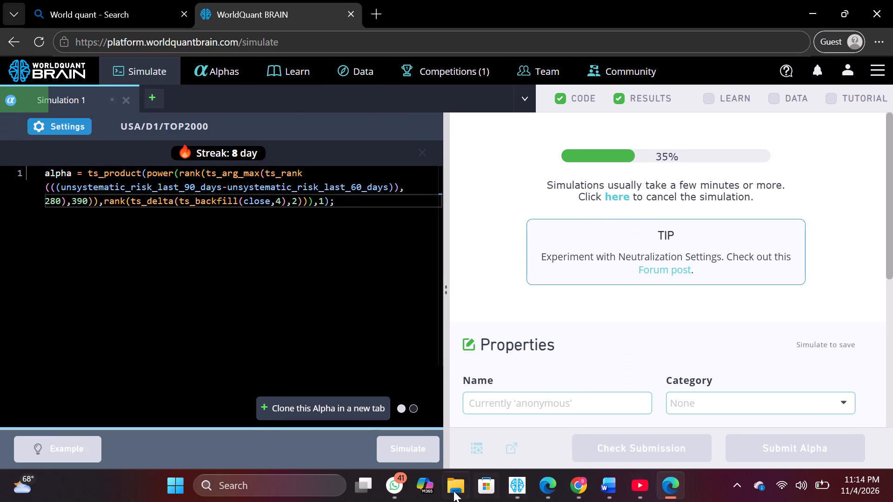
click(514, 494)
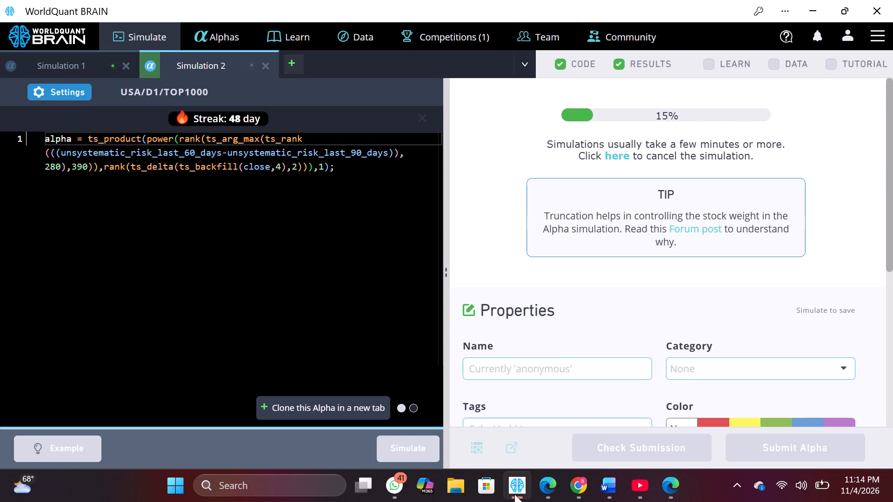
click(514, 494)
click(514, 494)
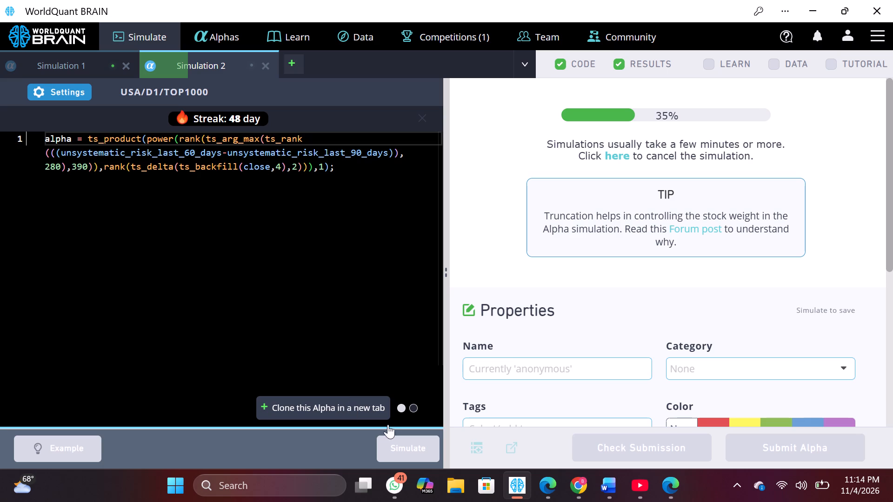
Clone the submitted Simulation 1 alpha into a new simulation.
click(87, 64)
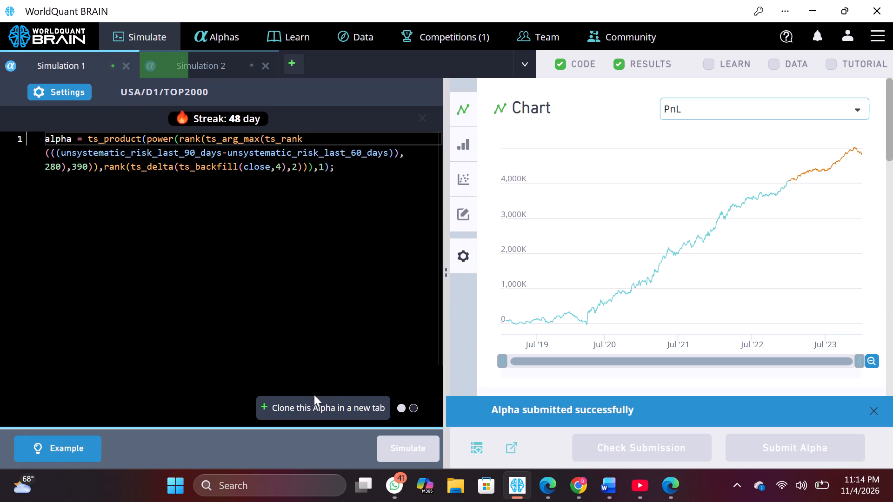
click(322, 402)
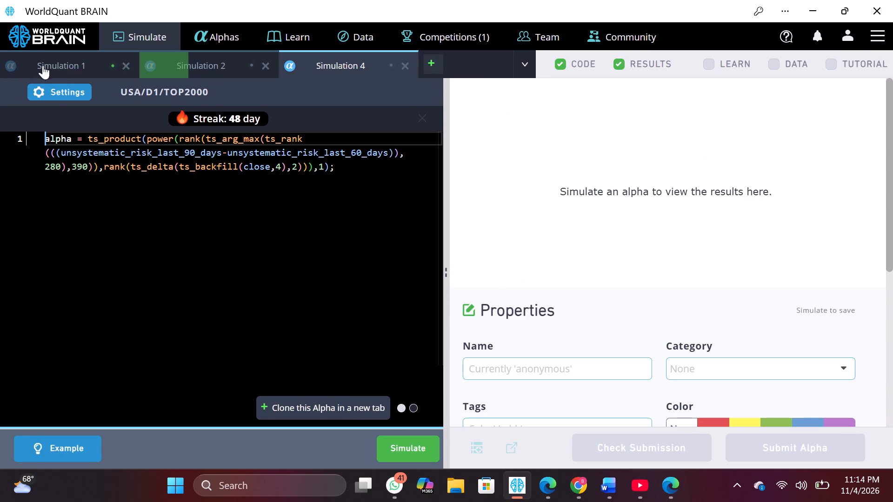
Set the cloned alpha's universe to TOP1000, apply the settings, and simulate it.
click(52, 99)
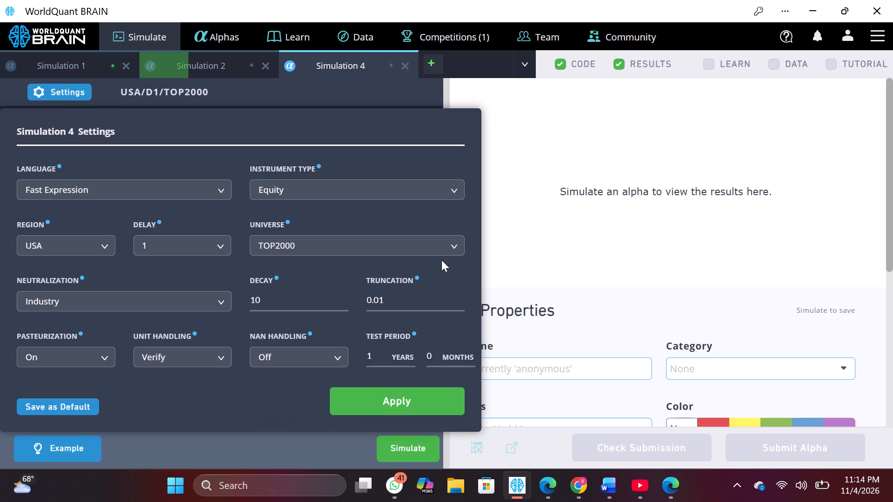
click(449, 248)
click(403, 318)
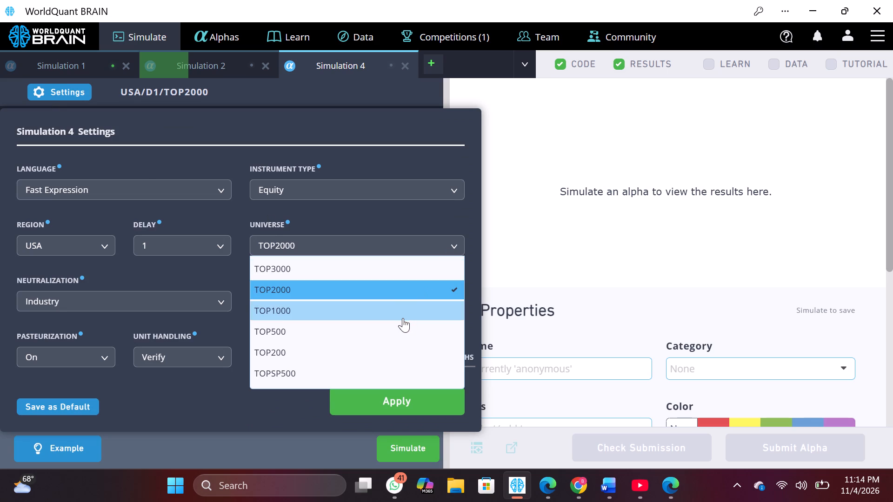
click(389, 394)
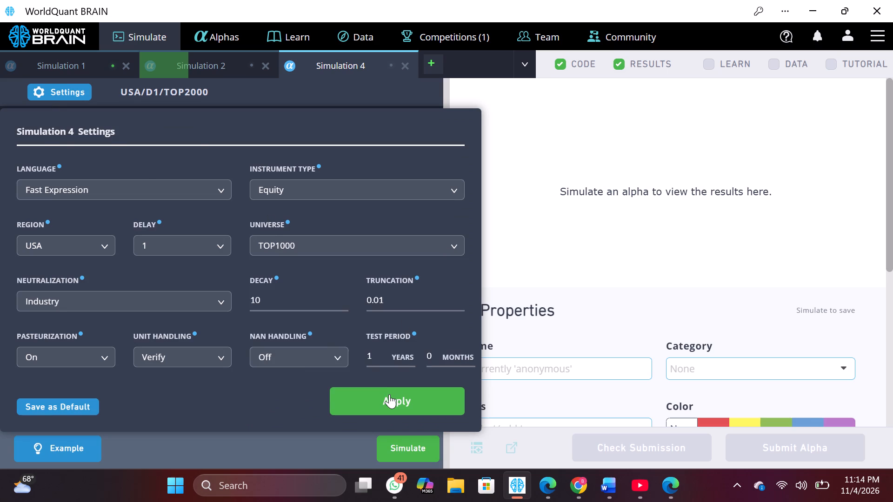
click(417, 446)
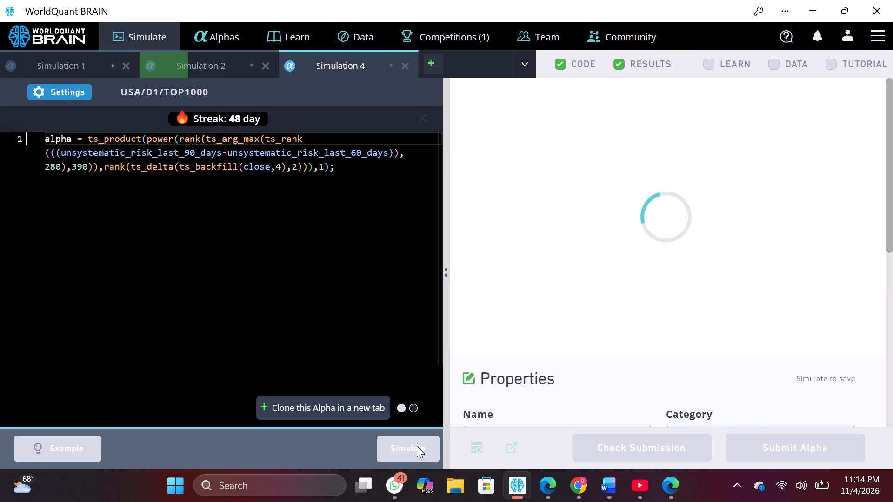
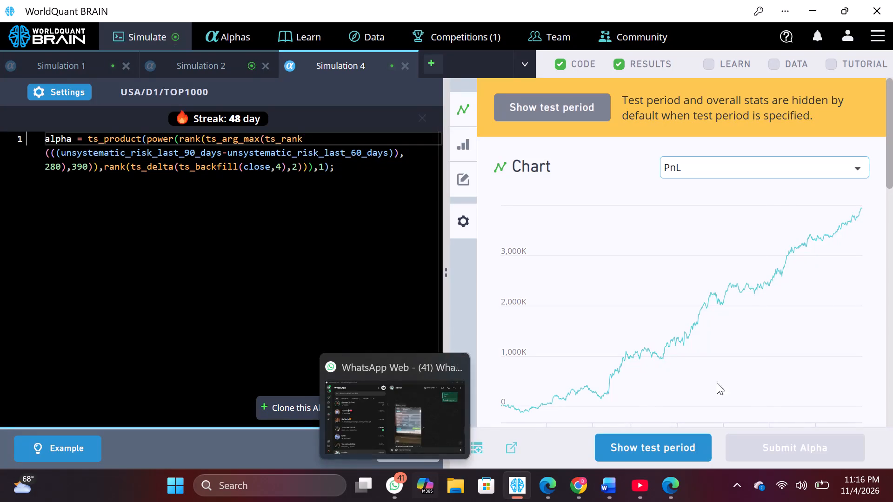
Show the test-period results of Simulation 4 and compute its self correlation.
click(699, 443)
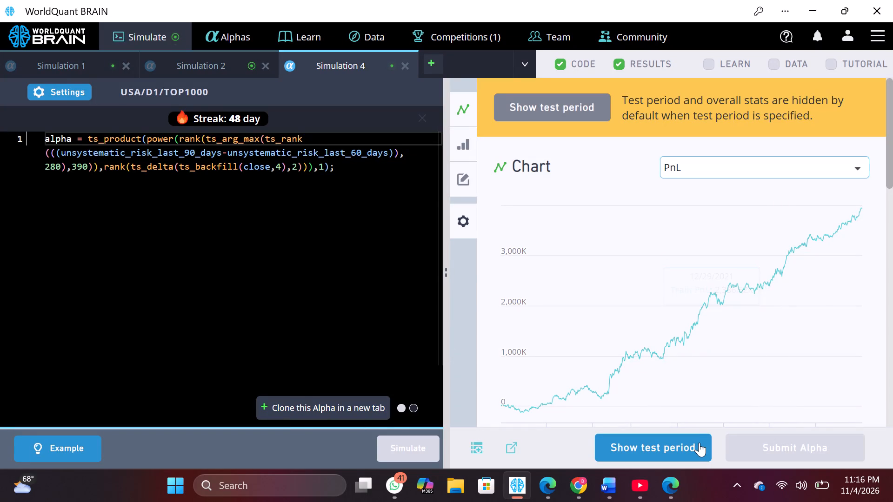
scroll(691, 291, down, 4)
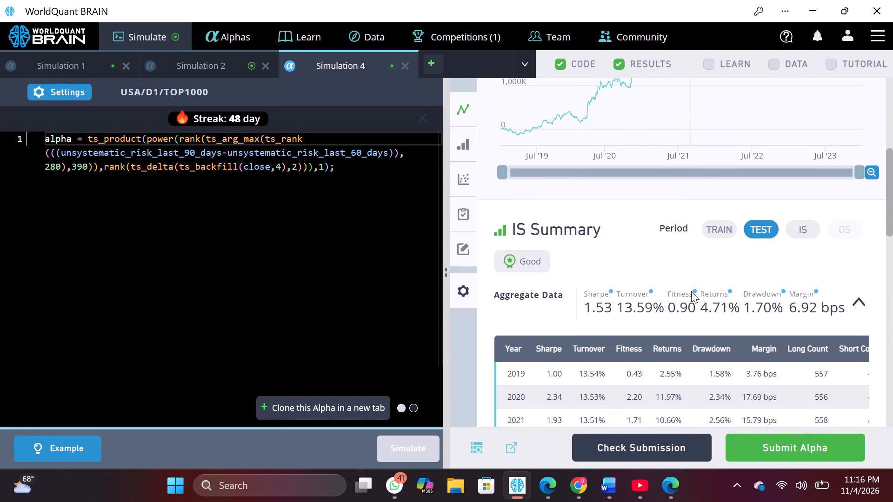
scroll(691, 291, down, 5)
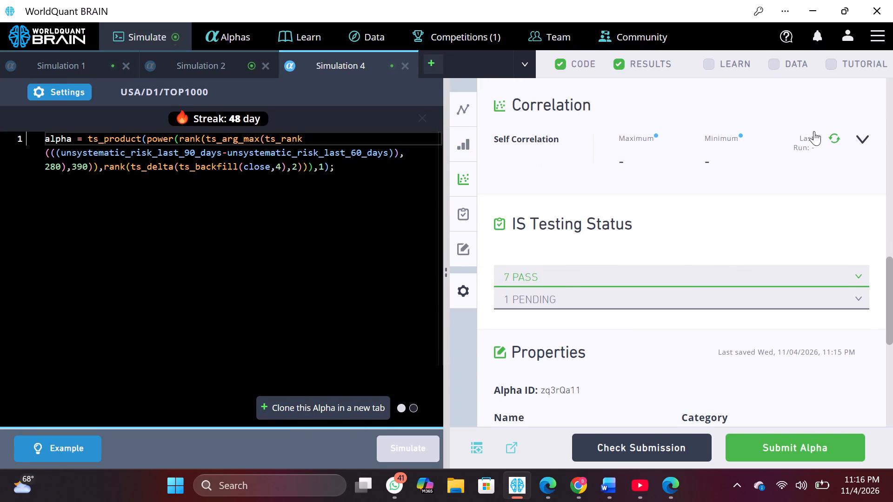
click(879, 132)
click(869, 134)
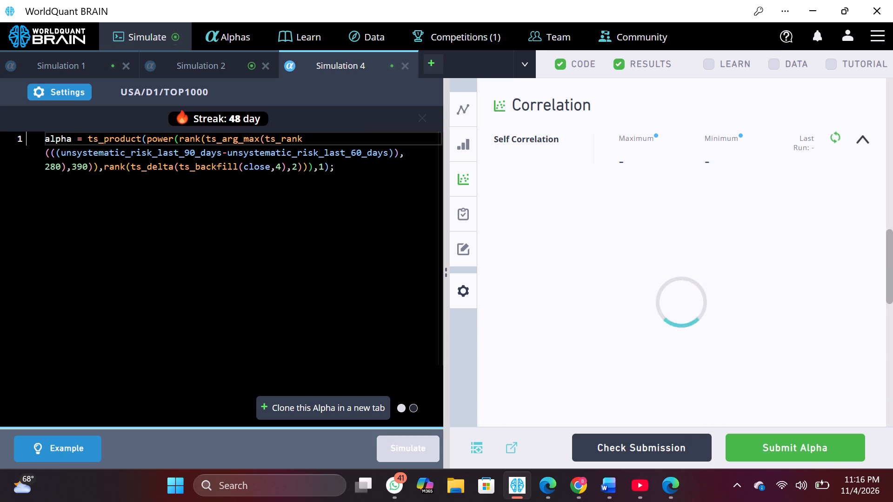
Set Simulation 4's neutralization to Sector and apply the settings.
click(65, 88)
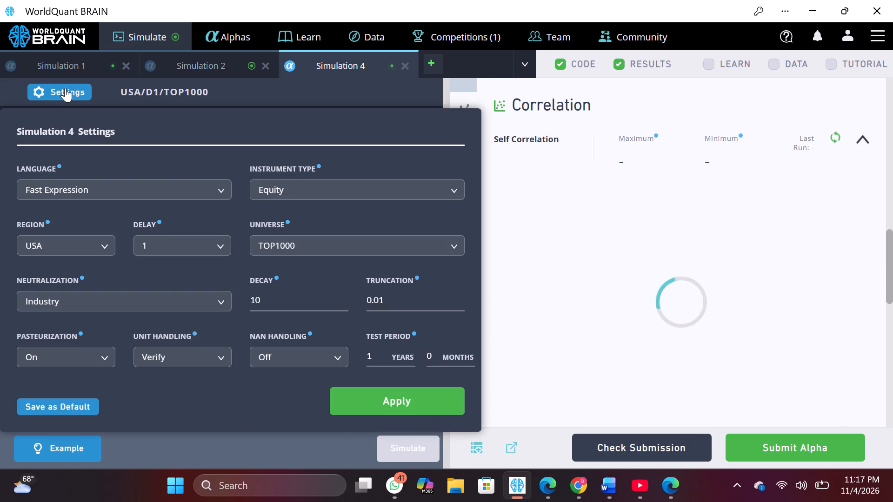
click(223, 295)
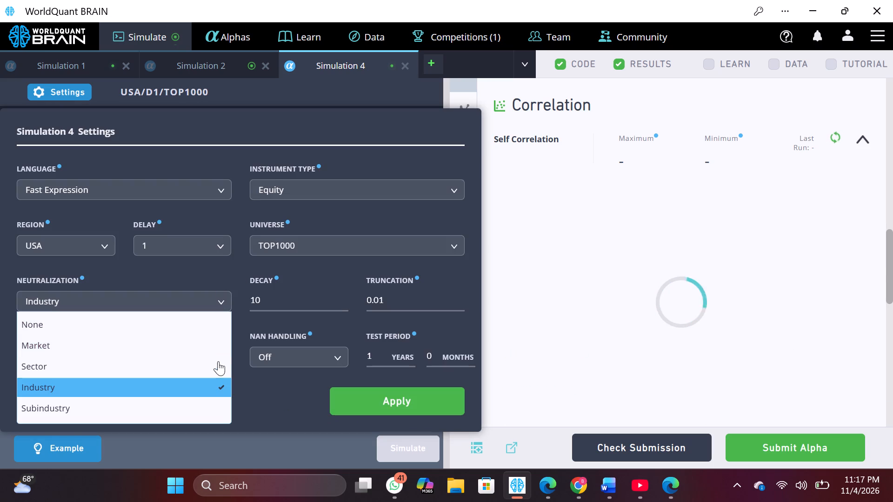
click(218, 366)
click(383, 394)
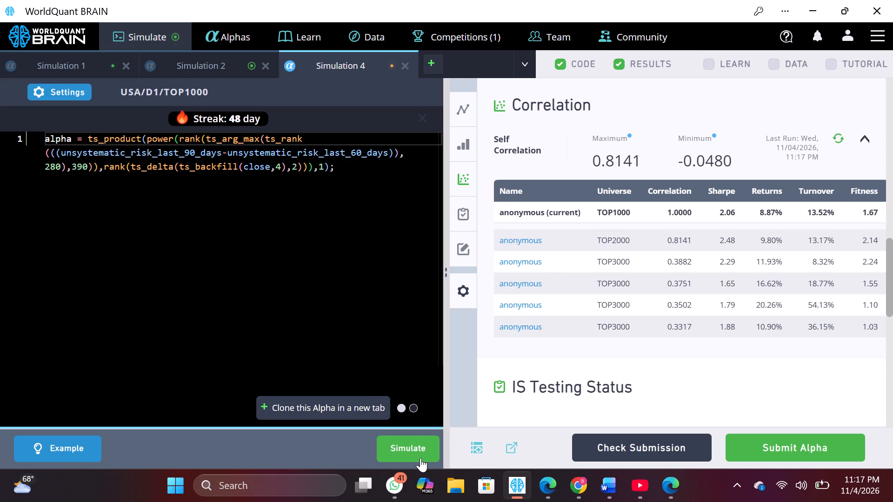
Replace close with volume inside ts_backfill in the Simulation 4 expression and simulate the alpha.
click(268, 166)
key(BackSpace)
key(BackSpace)
key(BackSpace)
key(BackSpace)
key(BackSpace)
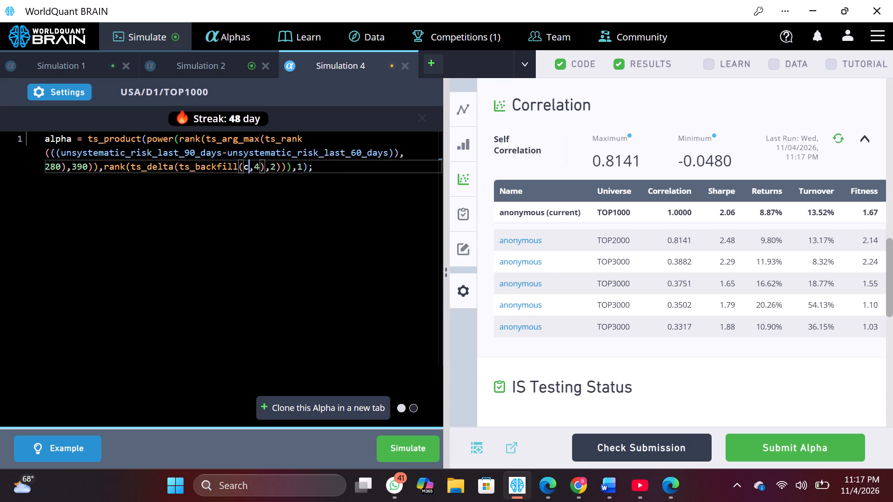
key(BackSpace)
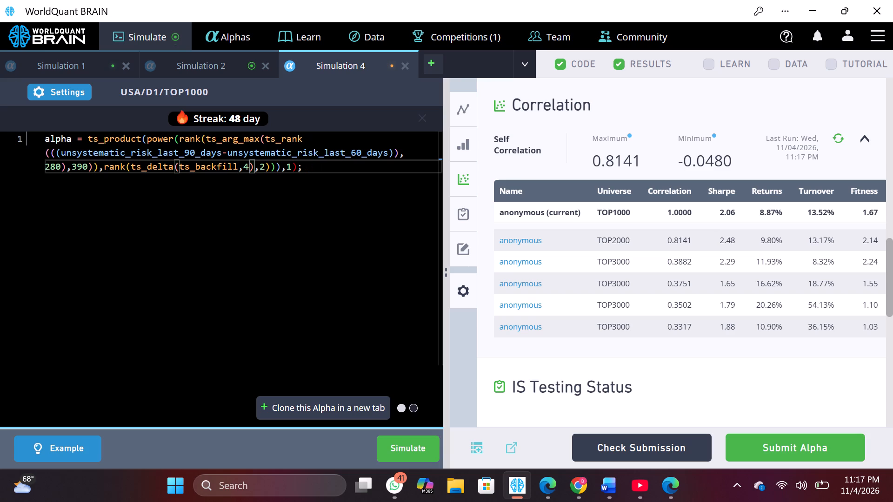
key(shift+parenleft)
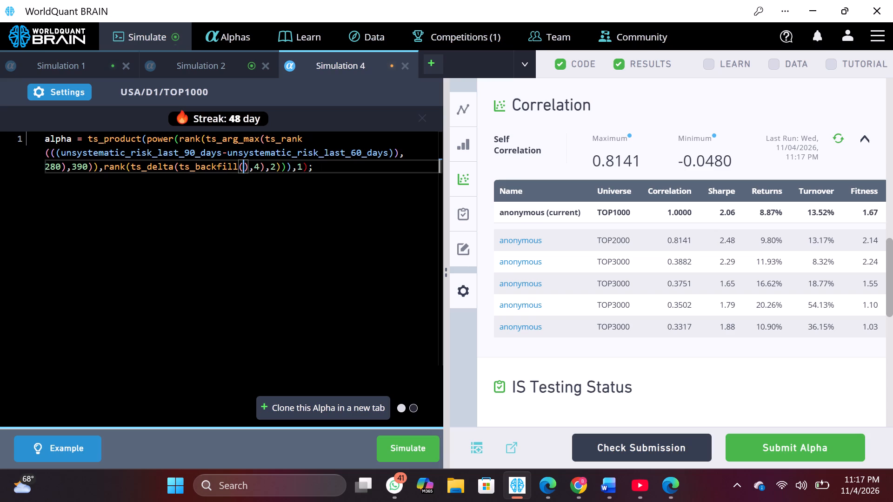
click(247, 166)
key(BackSpace)
text(vo)
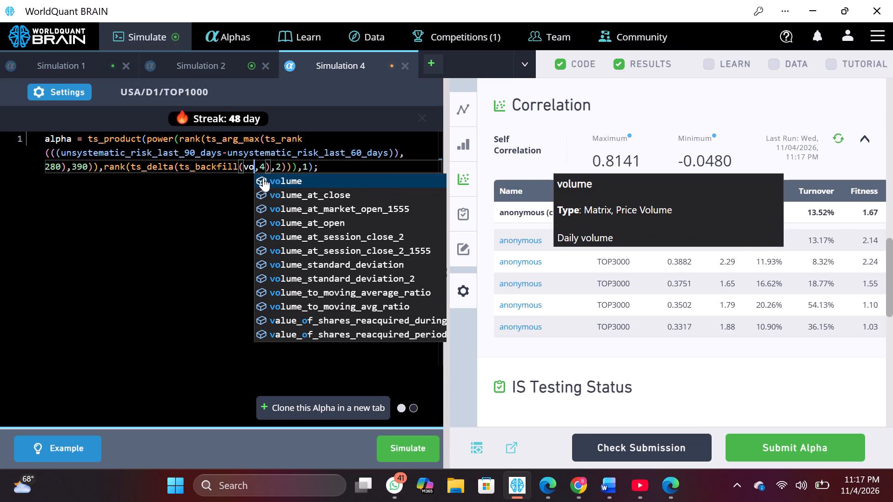
click(282, 177)
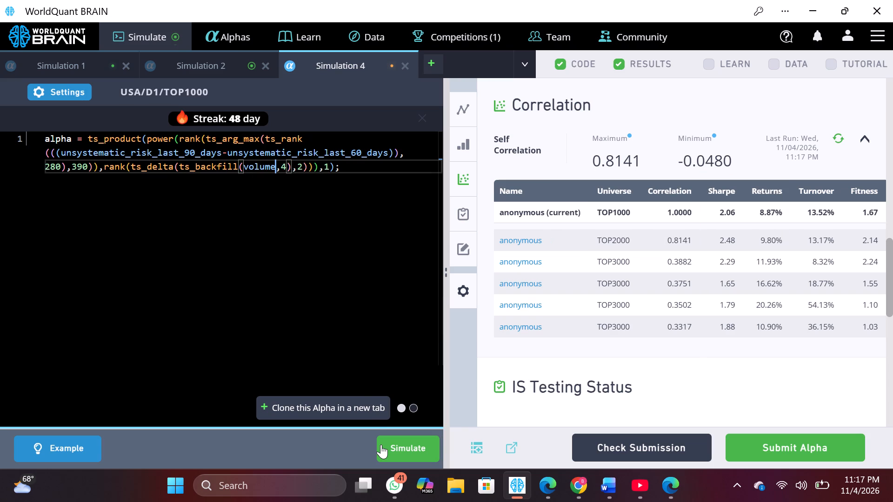
click(381, 444)
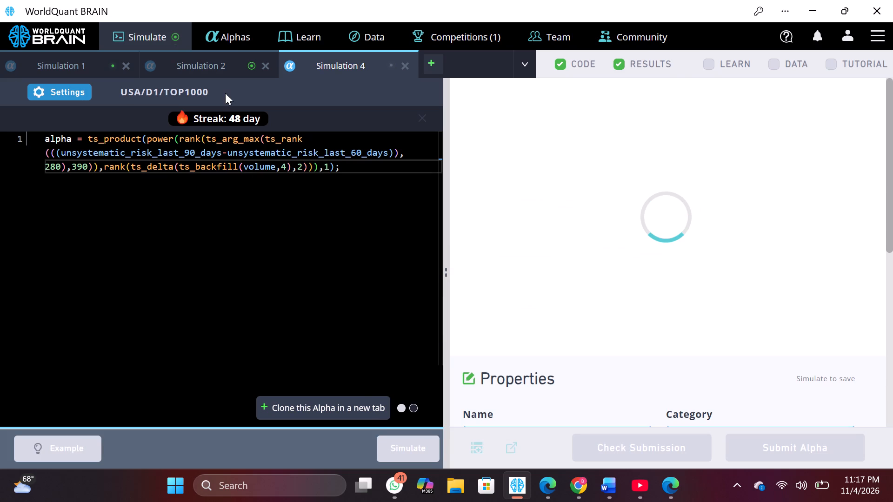
Switch to Simulation 2 and show its test-period results, examining the IS Summary.
click(203, 58)
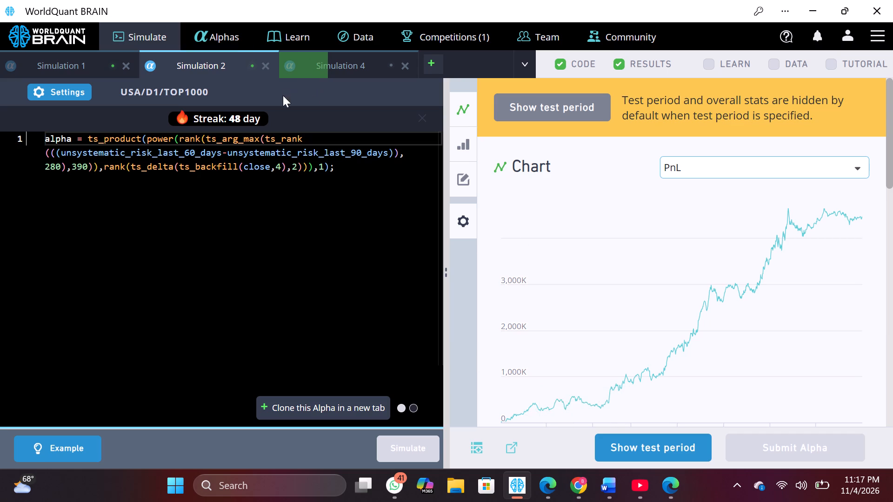
click(620, 443)
scroll(636, 378, down, 5)
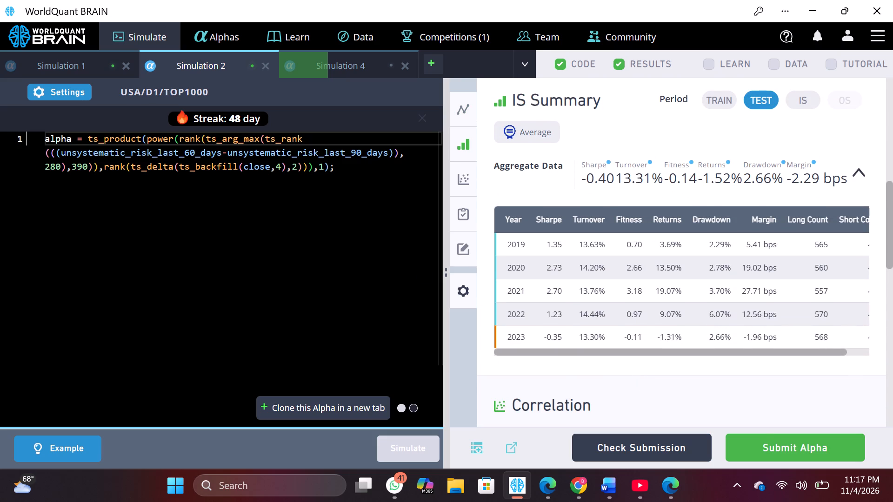
Set the ts_arg_max lookback in the Simulation 2 expression to 560.
click(85, 170)
key(BackSpace)
key(BackSpace)
key(BackSpace)
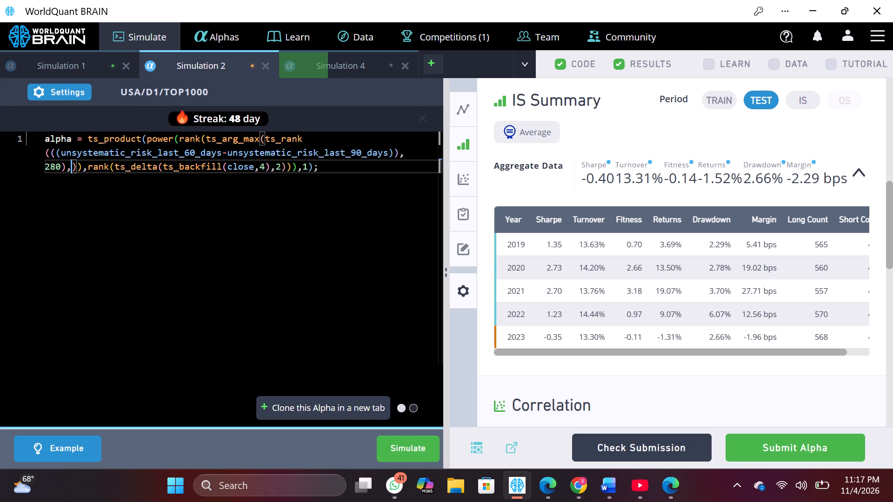
text(560)
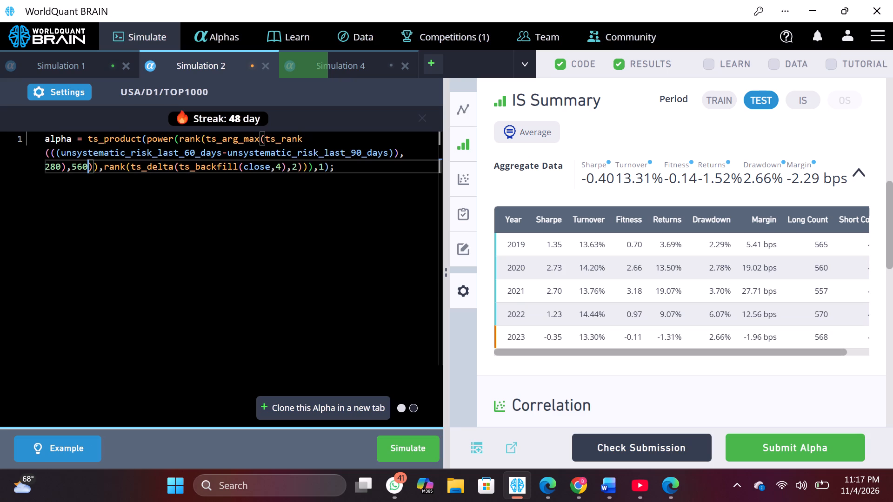
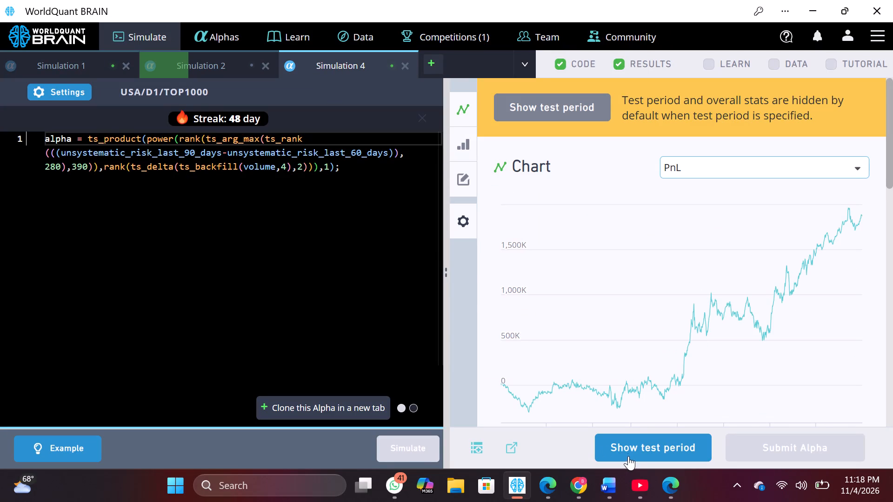
Check Simulation 4's test-period IS Summary and close that simulation.
scroll(633, 395, down, 4)
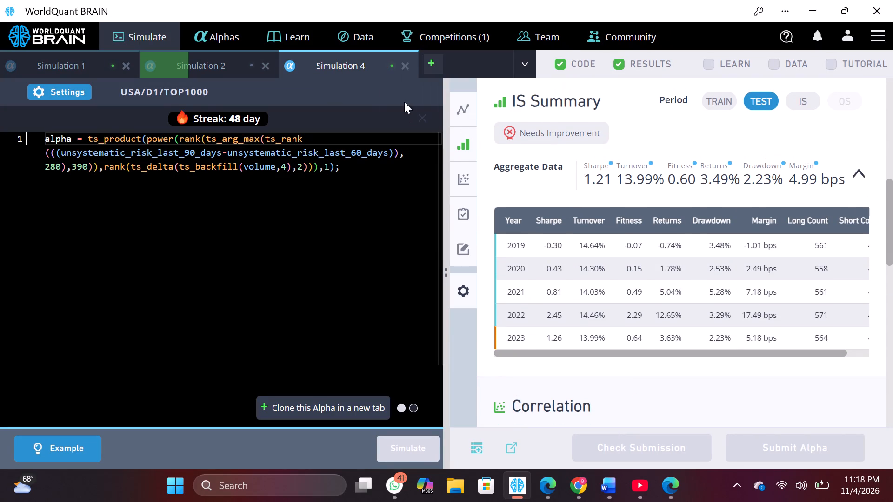
click(407, 70)
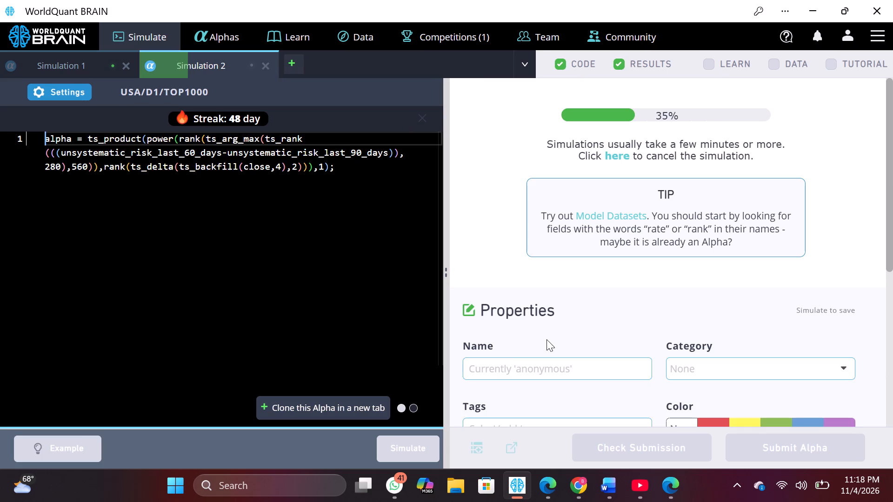
Switch to the Edge guest window, dismiss the streak notice, and examine Simulation 1's test-period IS Summary and self correlation.
click(666, 478)
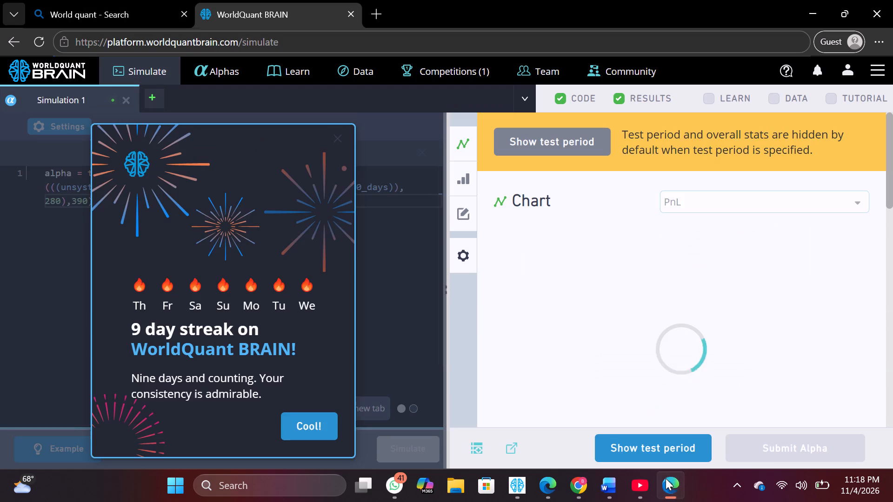
click(300, 424)
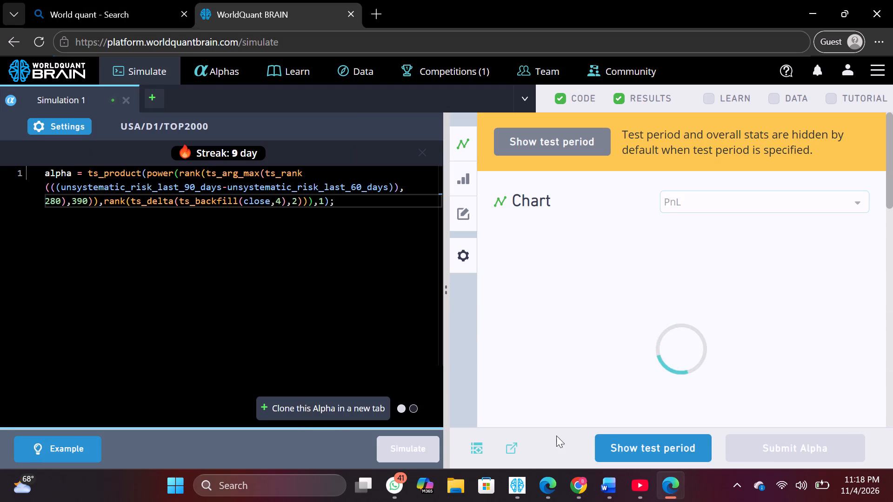
click(613, 442)
scroll(667, 317, down, 3)
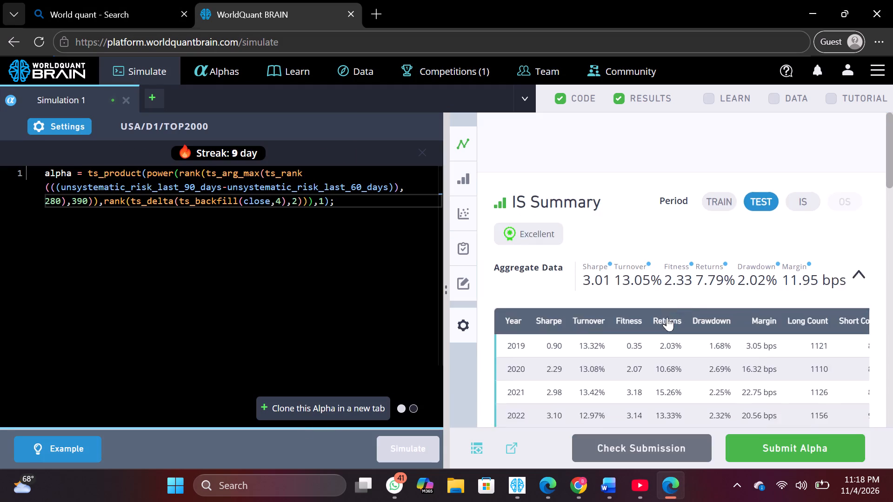
scroll(667, 317, down, 4)
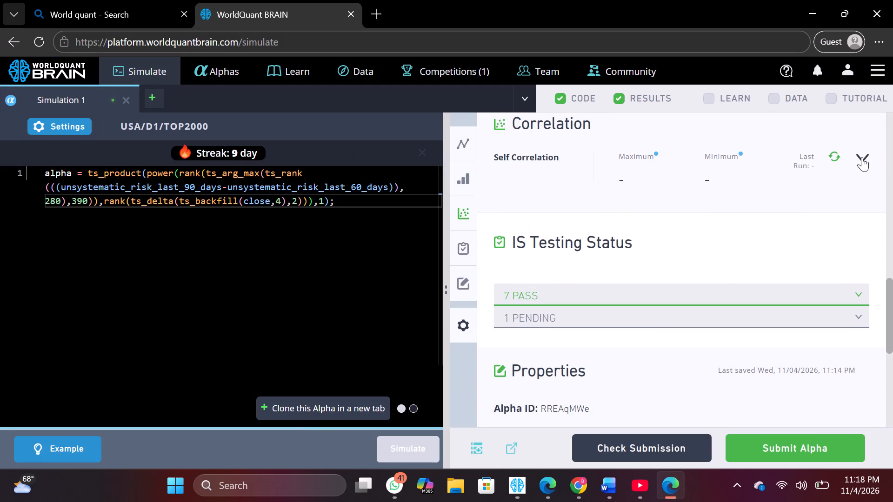
click(862, 157)
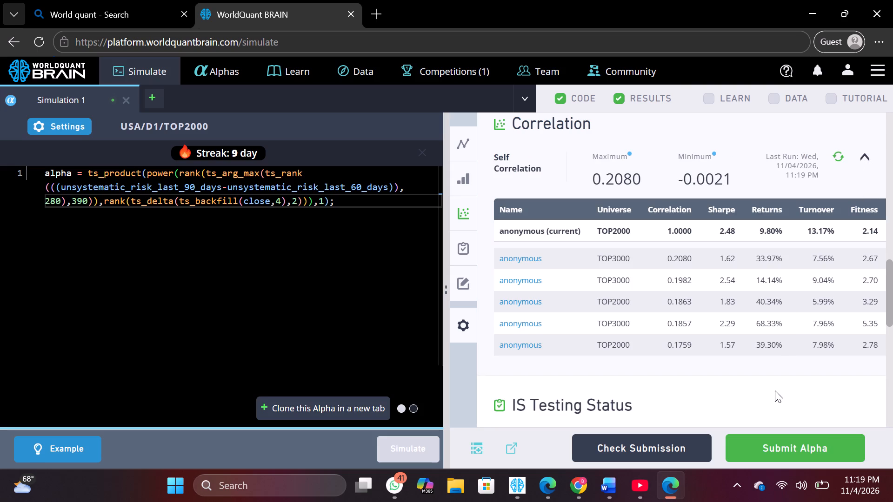
Submit the USA/D1/TOP2000 alpha from Simulation 1 in the Edge guest window.
click(773, 444)
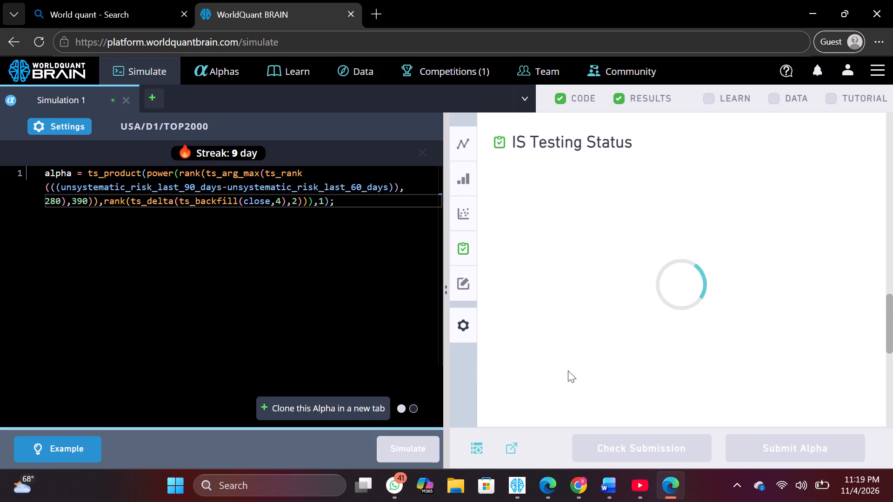
Switch back to the WorldQuant BRAIN app window and examine Simulation 2's IS Summary for the 560-lookback alpha.
click(527, 492)
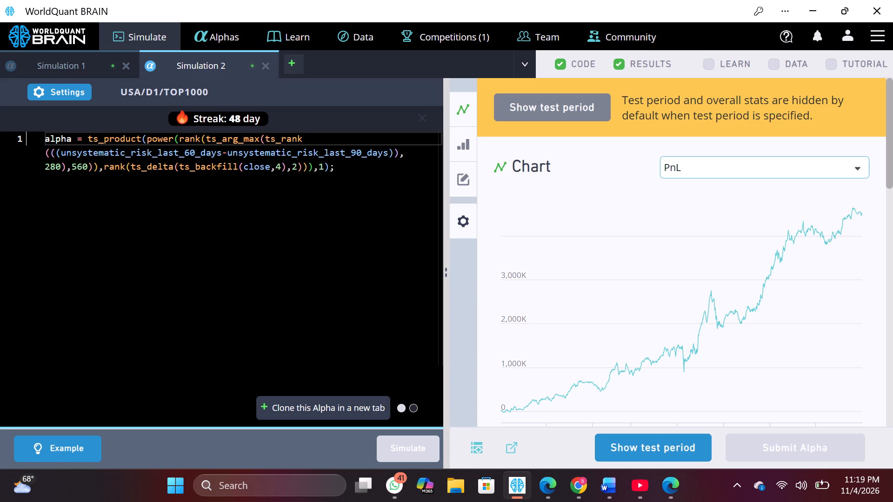
scroll(614, 343, down, 4)
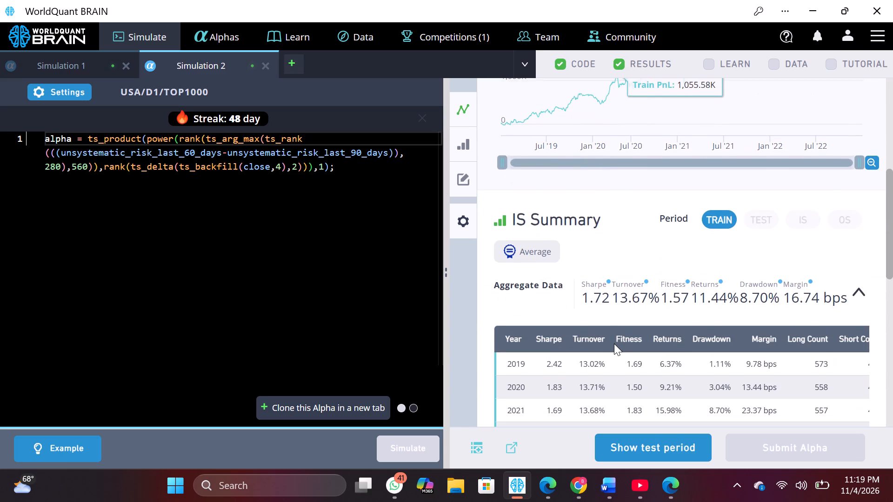
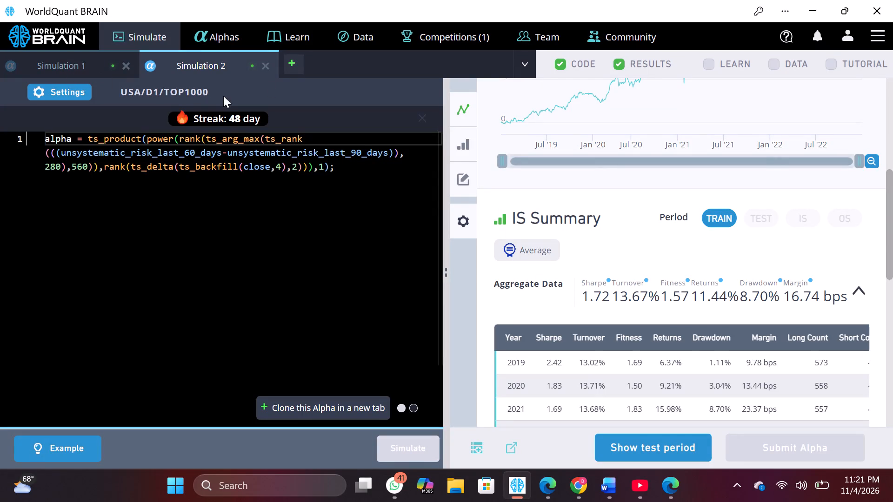
Show the test period for Simulation 2's USA/D1/TOP1000 alpha and examine its IS Summary, Correlation and IS Testing Status sections.
click(630, 441)
scroll(635, 333, down, 2)
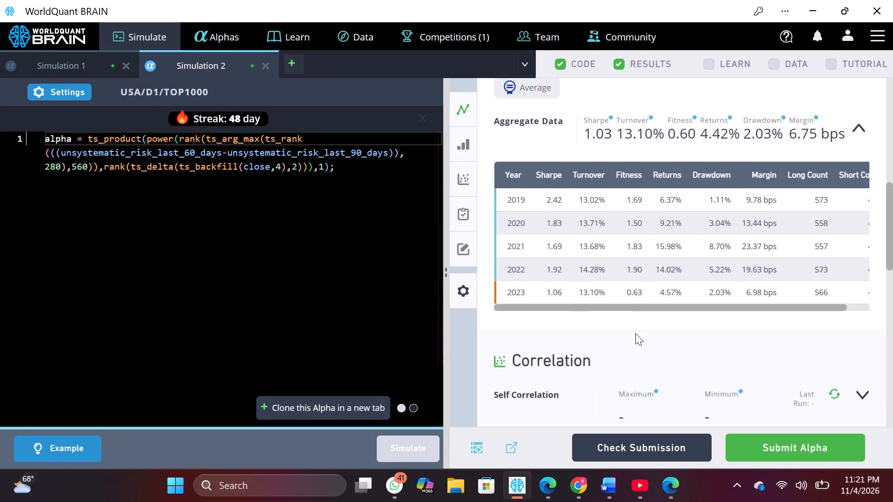
scroll(635, 333, down, 2)
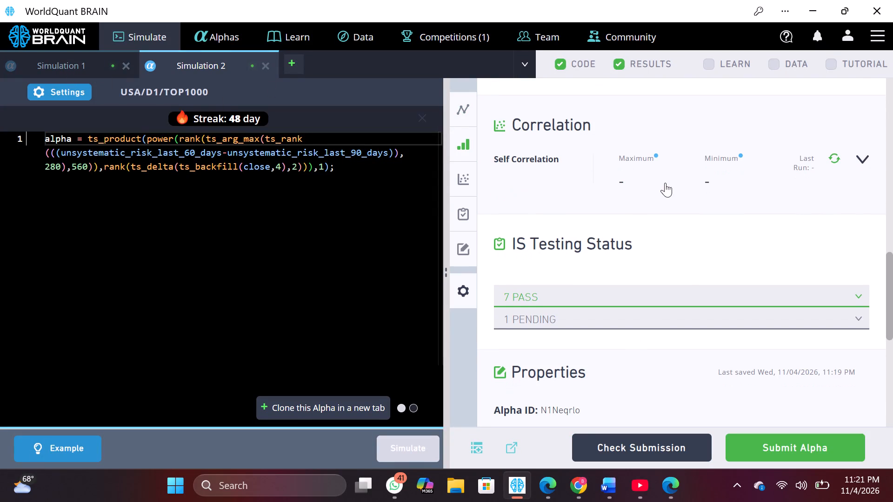
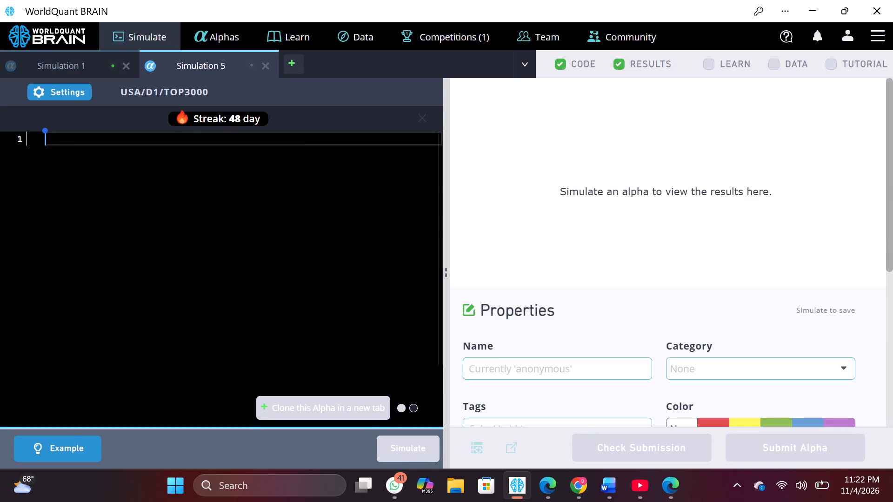
Paste the copied group_neutralize alpha expression, multiplied by ts_backfill(ts_std_dev(rank(fnd6_optgr),640), 900), into Simulation 5's empty code editor.
key(ctrl+v)
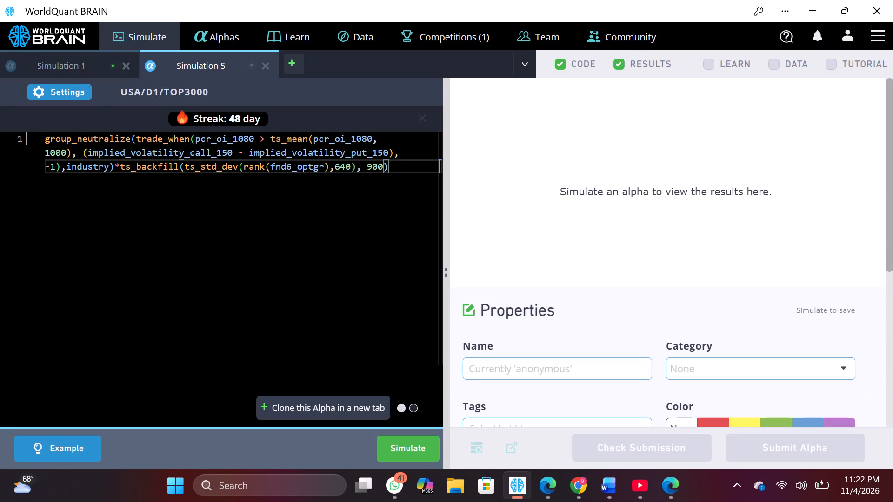
Open the simulation settings for Simulation 5.
click(80, 88)
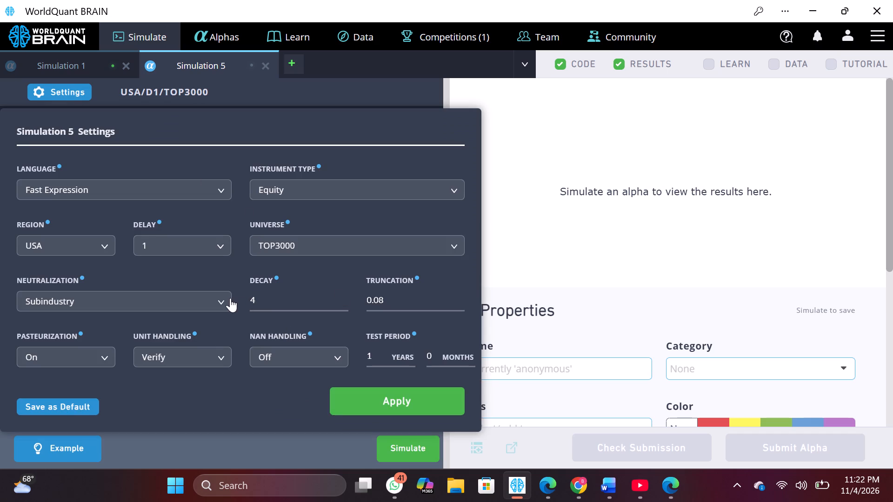
Set Simulation 5's neutralization to Industry and its universe to TOP2000, and apply the settings.
double_click(230, 298)
click(230, 298)
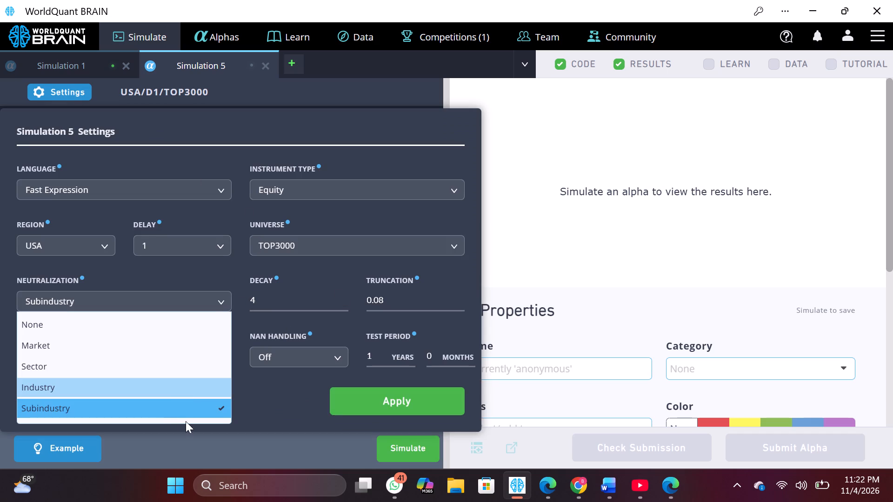
click(179, 386)
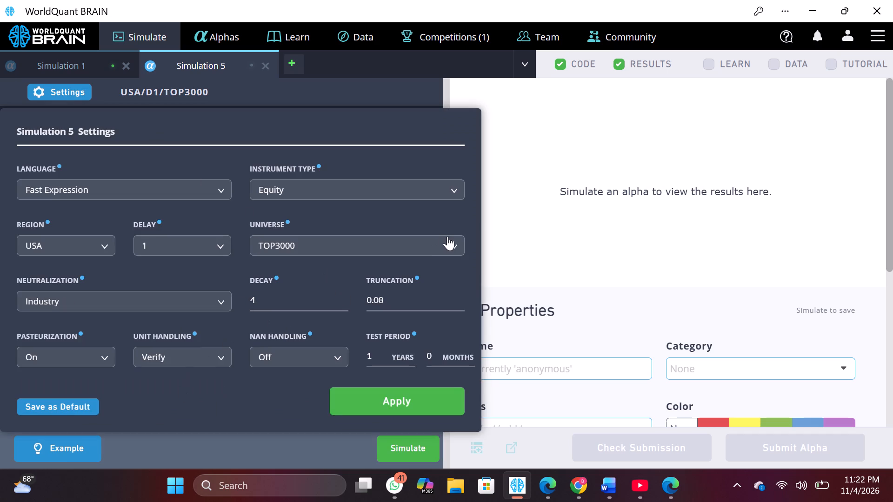
click(447, 248)
click(433, 283)
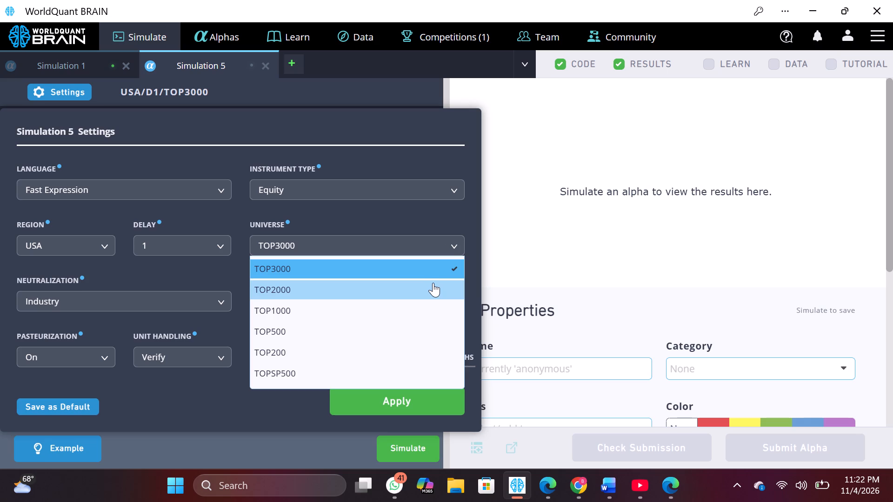
click(445, 397)
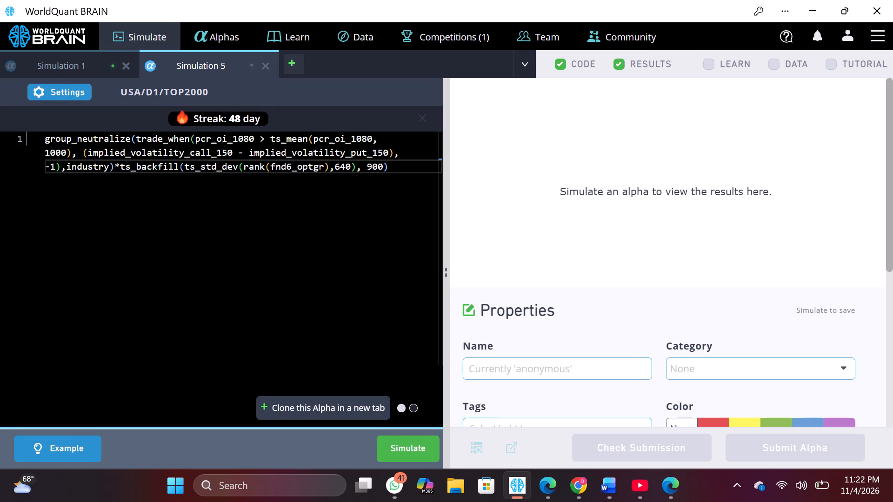
Run the simulation of the group_neutralize alpha expression in Simulation 5.
click(431, 442)
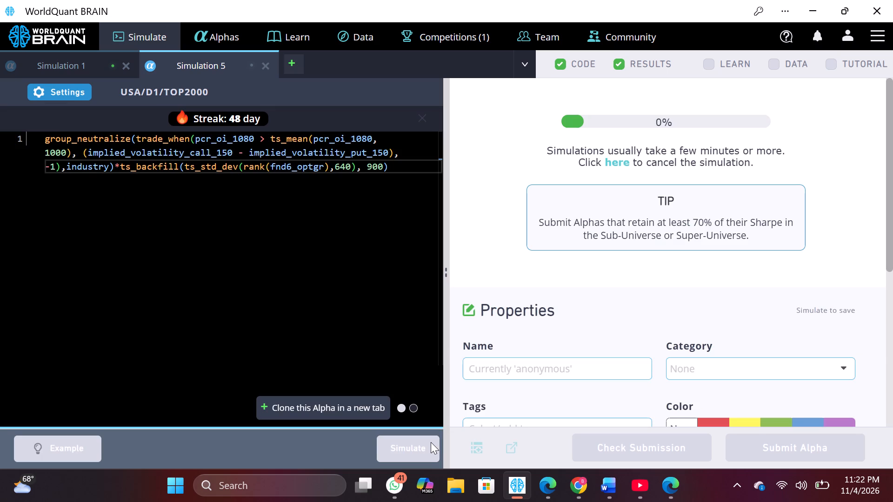
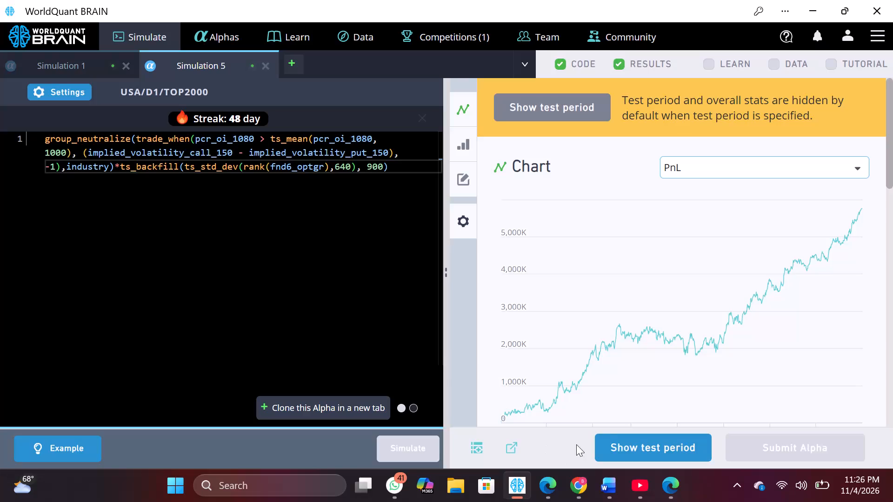
Reveal Simulation 5's test-period results, review the yearly IS Summary, and calculate the alpha's self correlation.
click(622, 441)
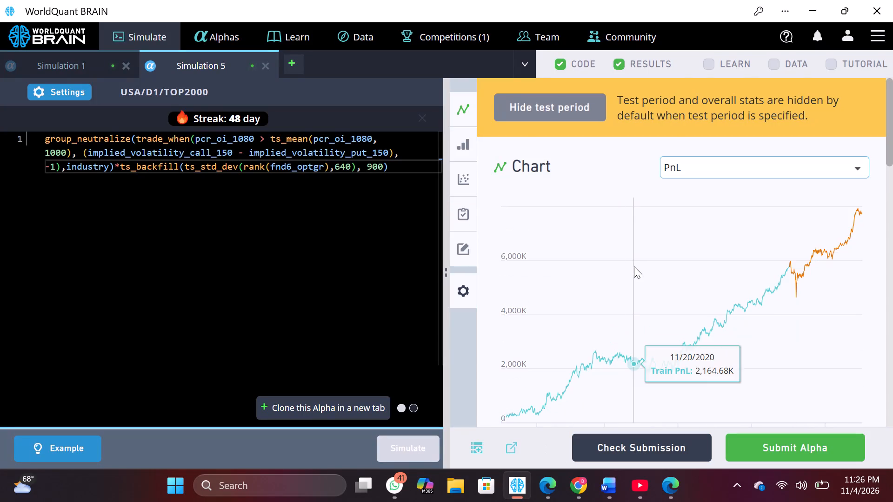
scroll(634, 266, down, 4)
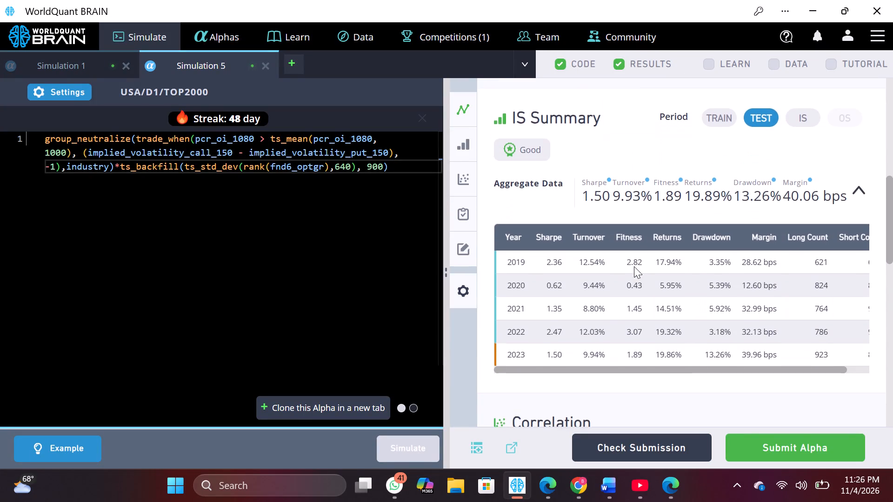
scroll(634, 266, down, 3)
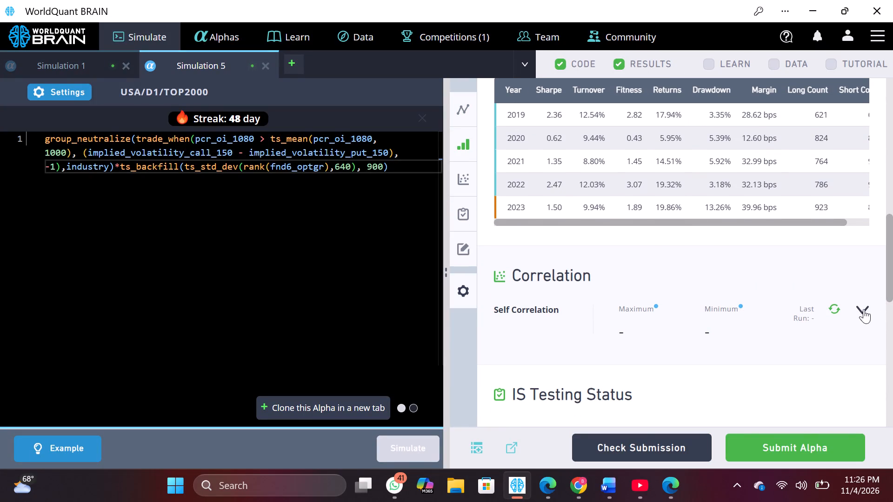
click(860, 309)
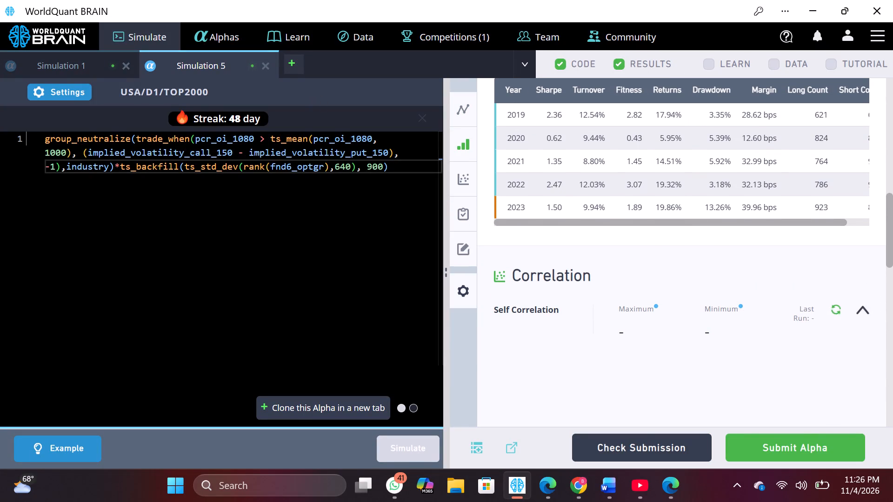
scroll(648, 269, down, 1)
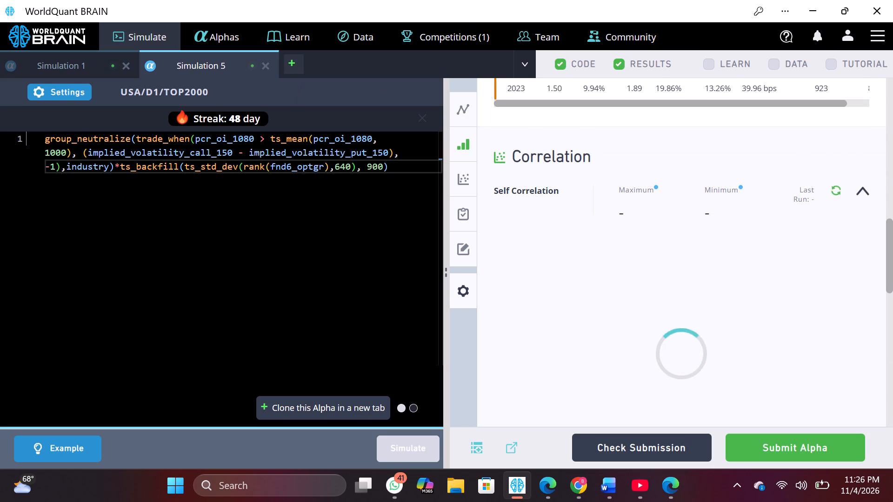
Change the volatility difference in Simulation 5's expression to implied_volatility_call_1080 - implied_volatility_put_10.
click(230, 153)
key(BackSpace)
key(BackSpace)
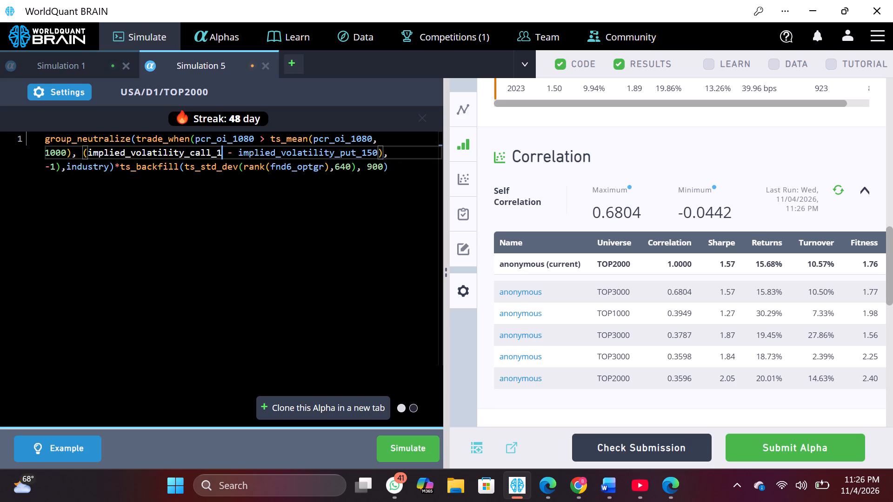
key(0)
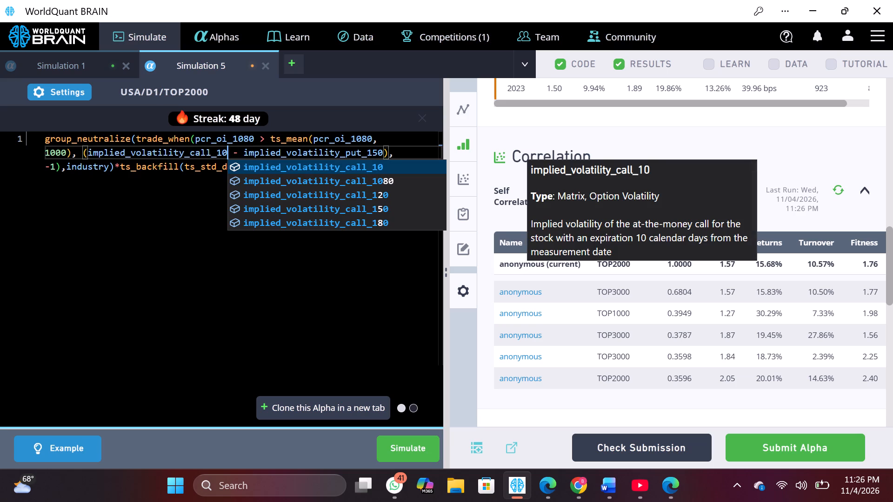
click(262, 179)
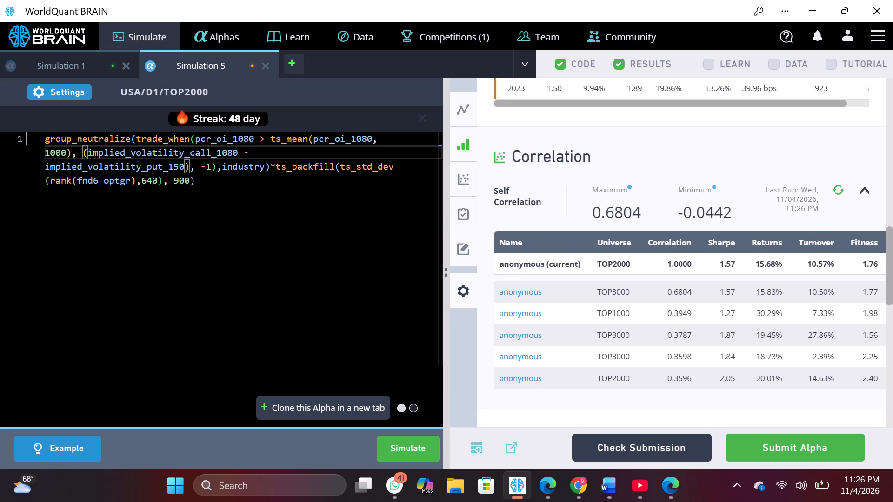
click(182, 167)
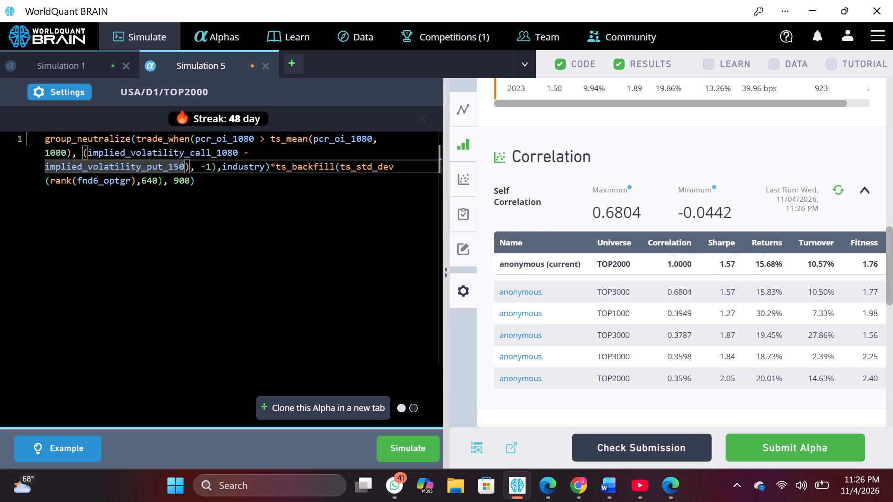
key(BackSpace)
key(BackSpace)
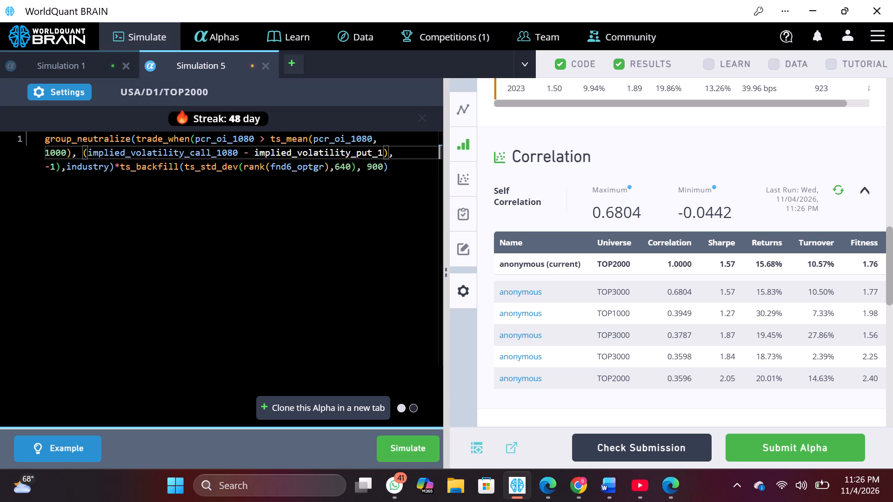
key(0)
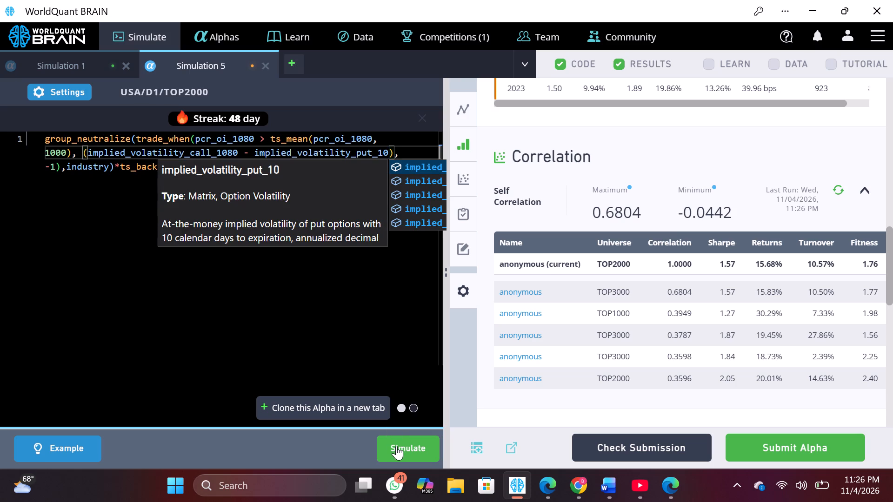
Run Simulation 5 with the edited call_1080 and put_10 implied volatility expression.
click(396, 446)
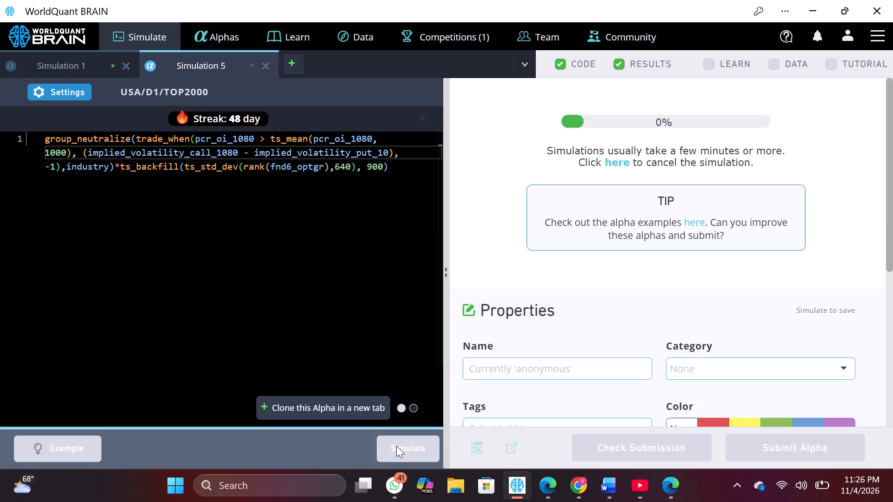
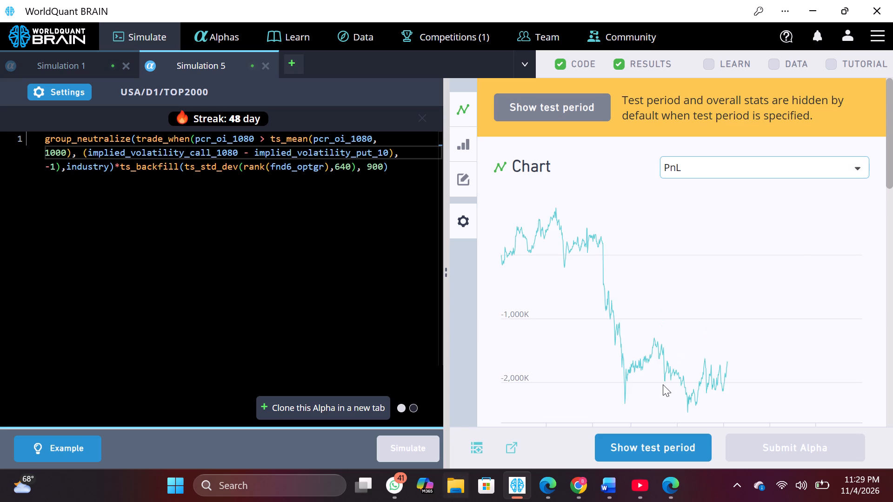
Reveal Simulation 5's test-period results and review the PnL chart.
click(655, 448)
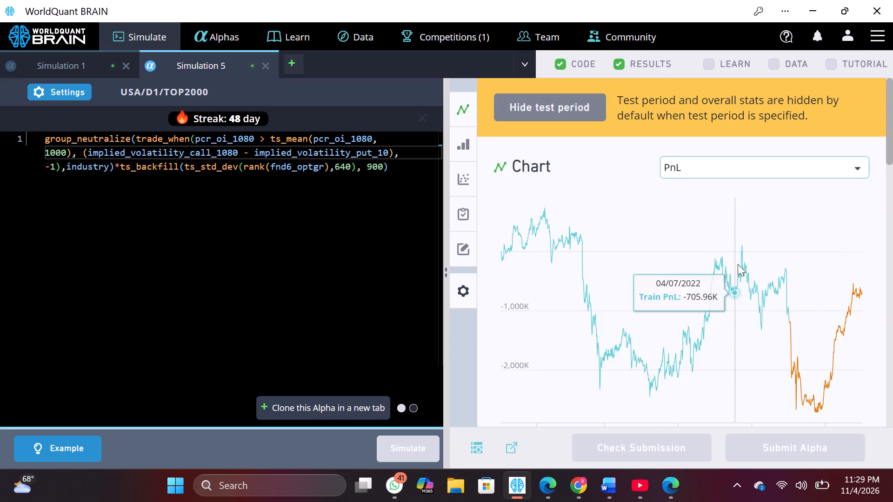
scroll(738, 264, down, 1)
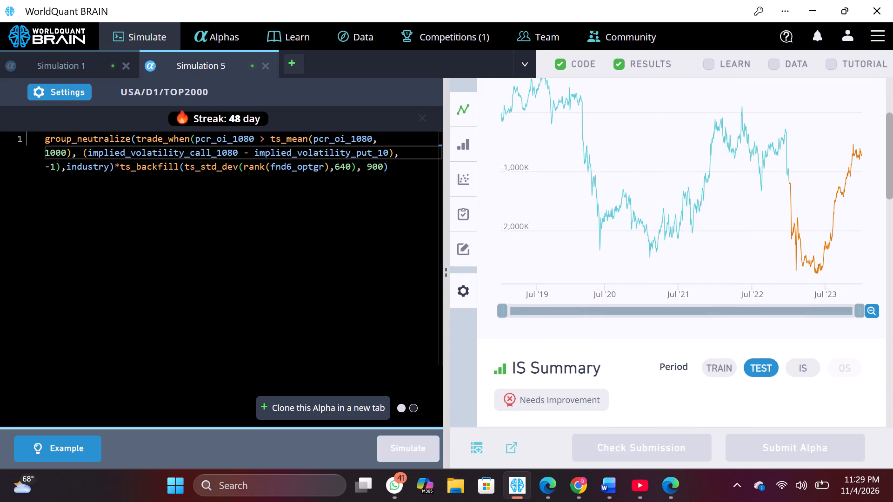
Change the put field in Simulation 5's expression to implied_volatility_put_720 and run the simulation.
click(387, 155)
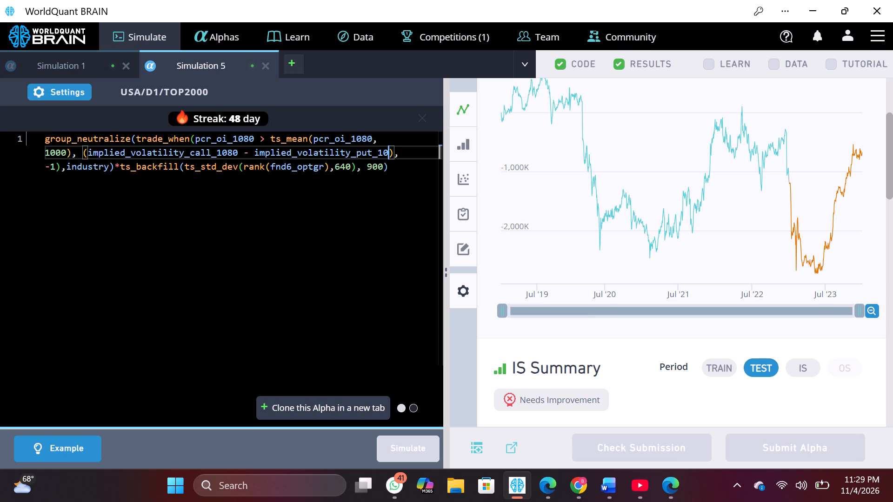
key(BackSpace)
key(BackSpace)
text(720)
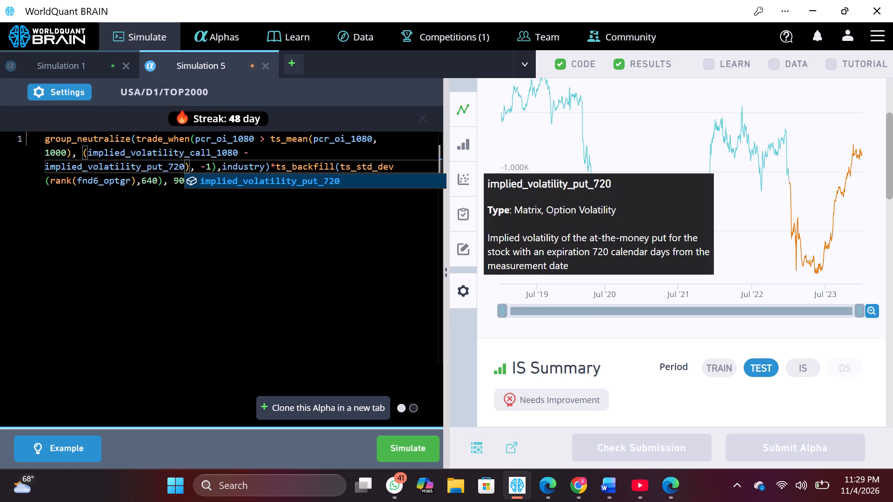
click(407, 454)
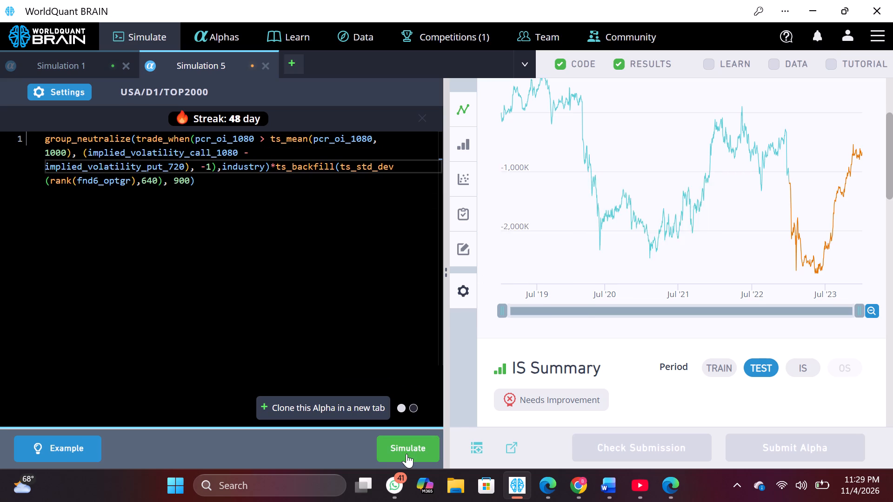
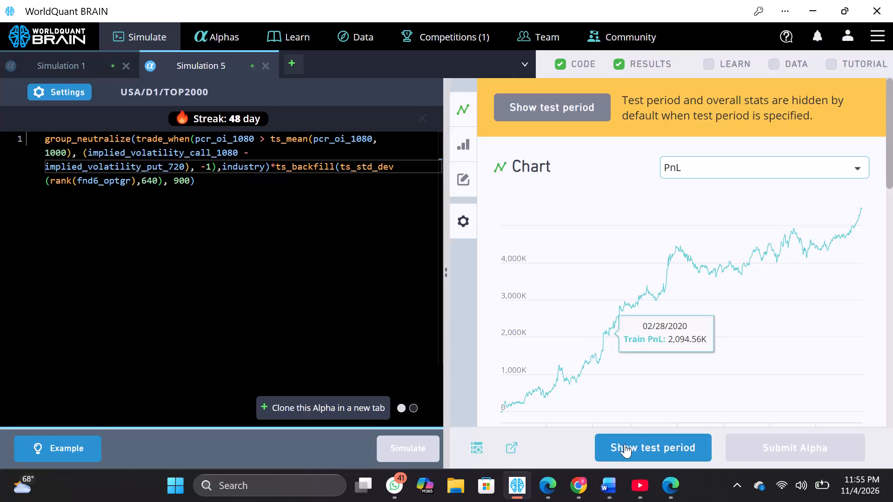
Reveal Simulation 5's test-period results and review the PnL chart, IS Summary, Correlation and IS Testing Status sections.
click(625, 444)
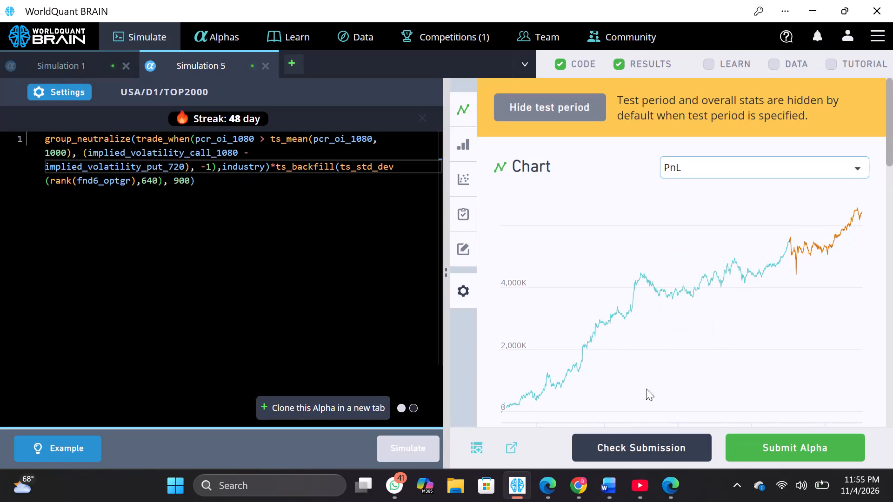
scroll(651, 380, down, 3)
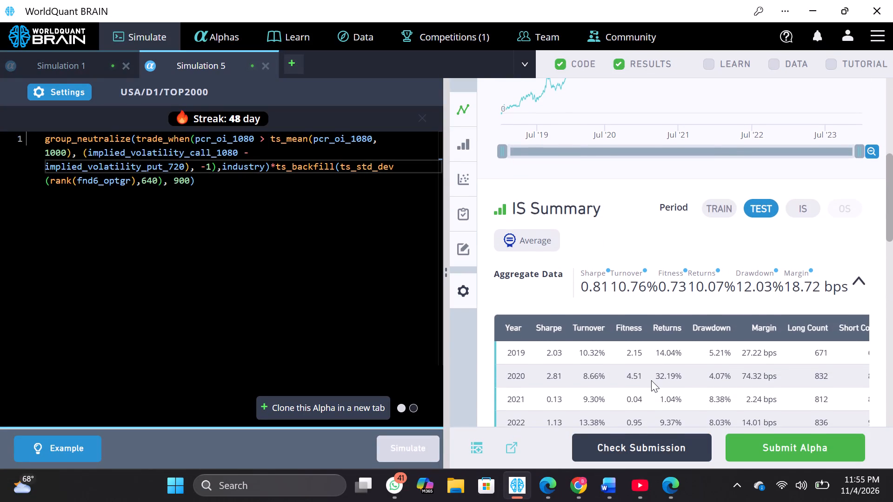
scroll(651, 380, down, 3)
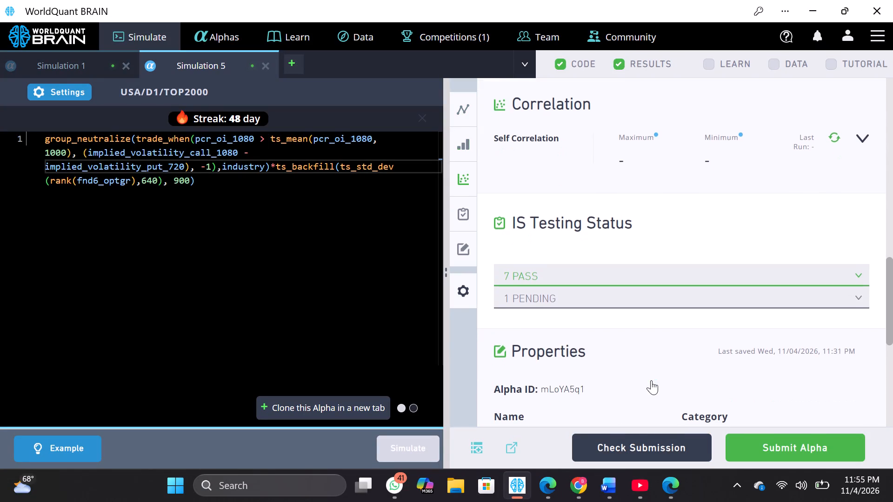
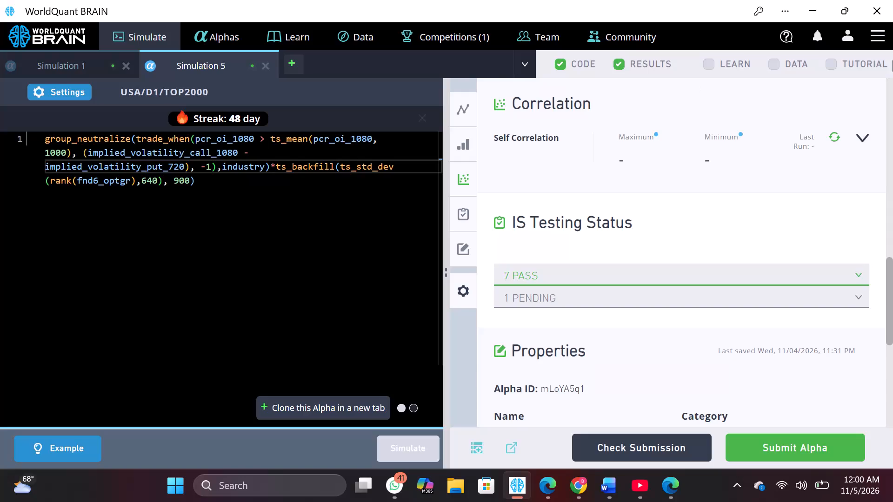
Expand Simulation 5's self-correlation details to compare it with the other alphas.
click(862, 145)
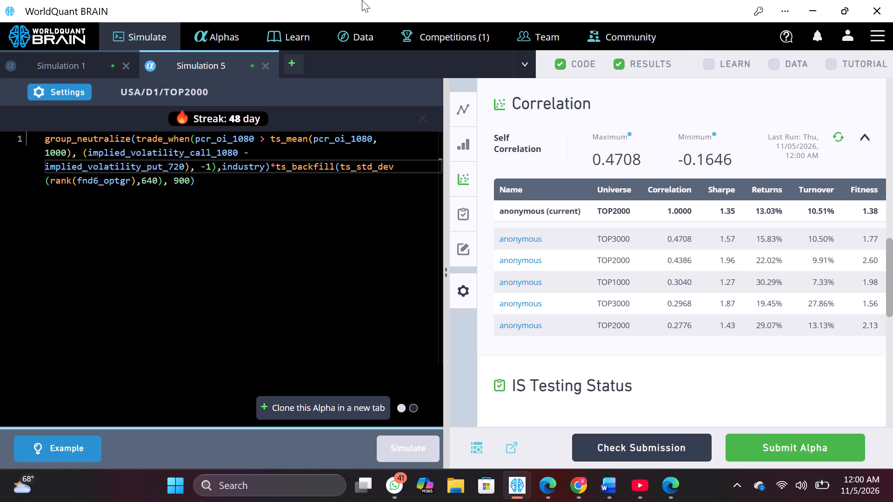
Set Simulation 5's truncation to 0.02, apply the settings and rerun the simulation.
click(70, 98)
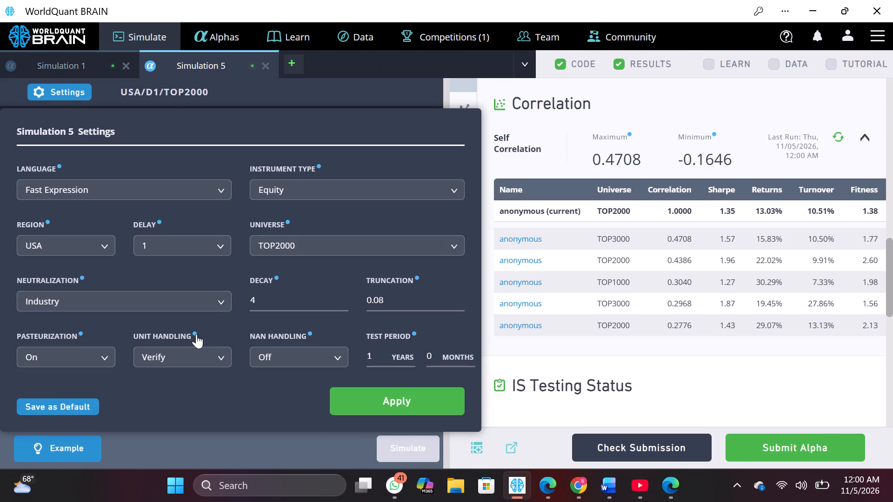
click(209, 307)
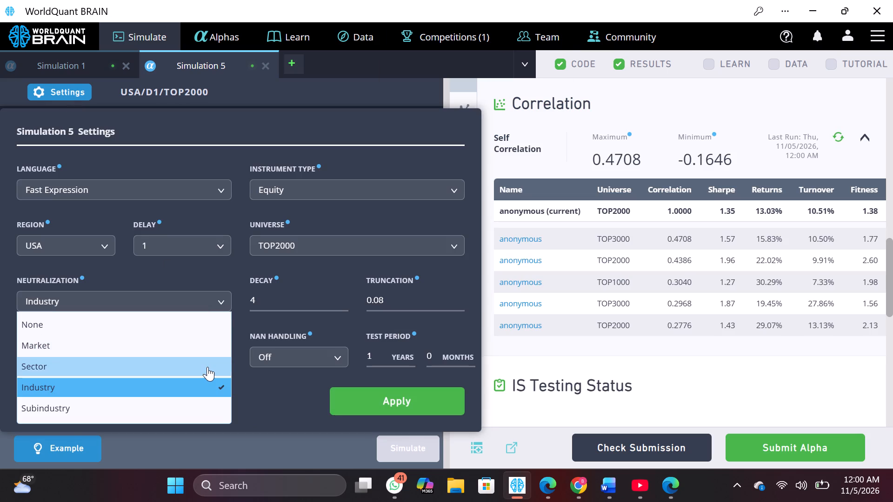
click(401, 295)
key(BackSpace)
key(BackSpace)
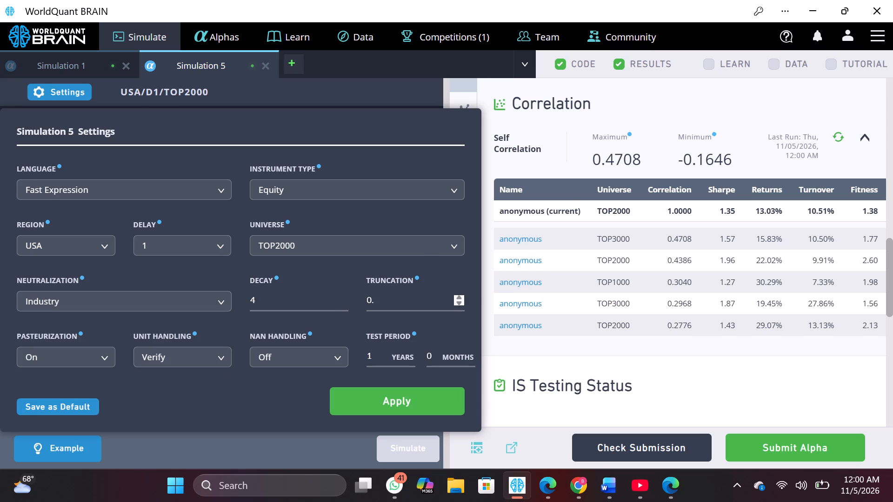
text(02)
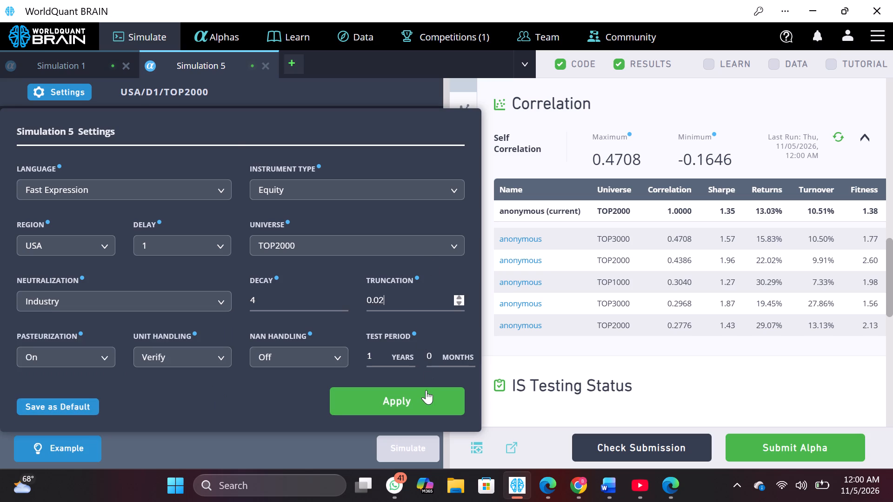
click(426, 390)
click(404, 449)
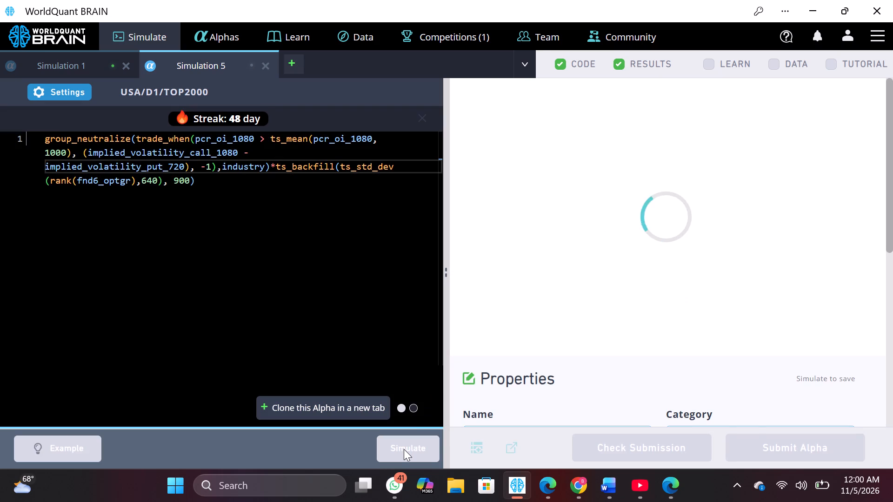
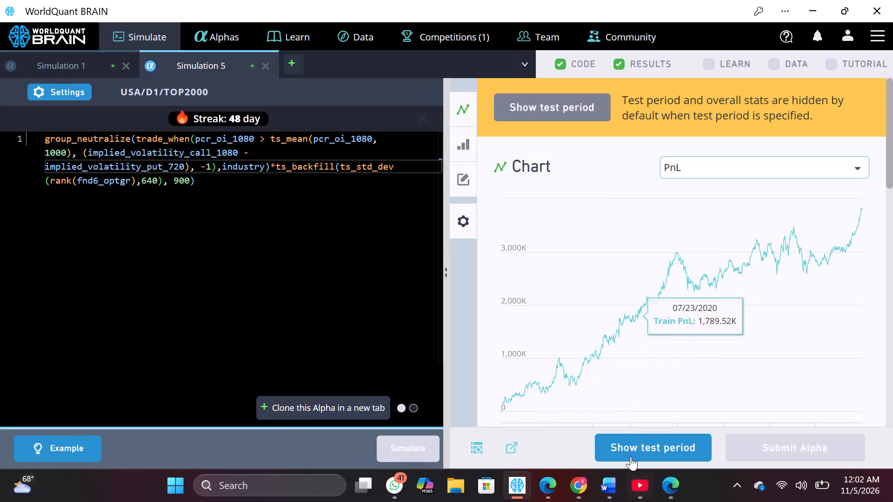
Reveal Simulation 5's test-period results and review the IS summary, correlation and testing status.
click(630, 453)
scroll(625, 377, down, 3)
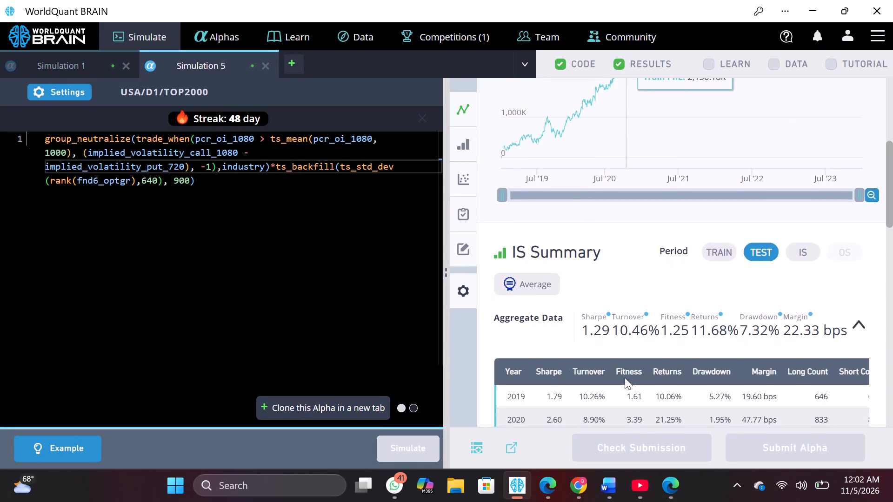
scroll(625, 377, down, 4)
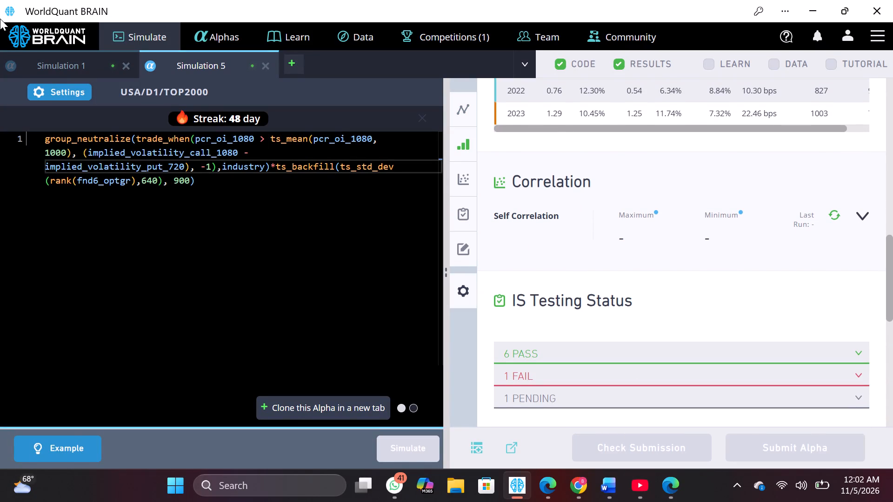
Set Simulation 5's truncation to 0.19, apply the settings and rerun the simulation.
click(60, 87)
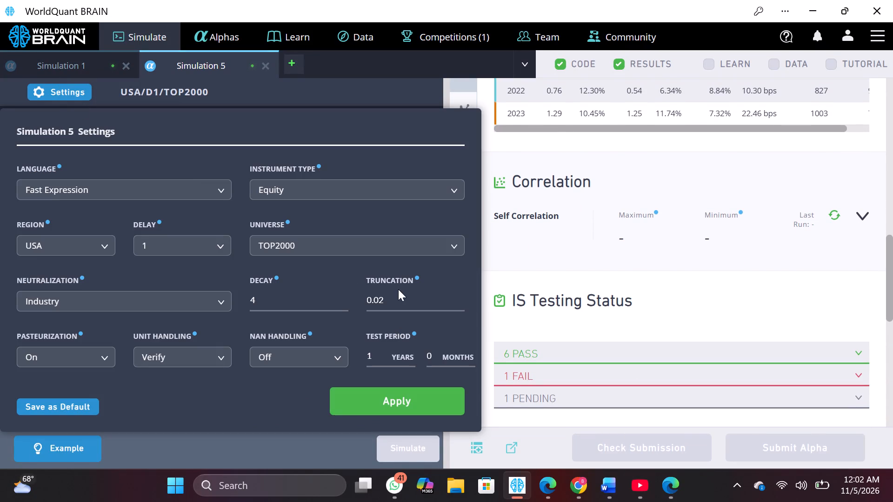
click(400, 301)
key(BackSpace)
key(BackSpace)
key(1)
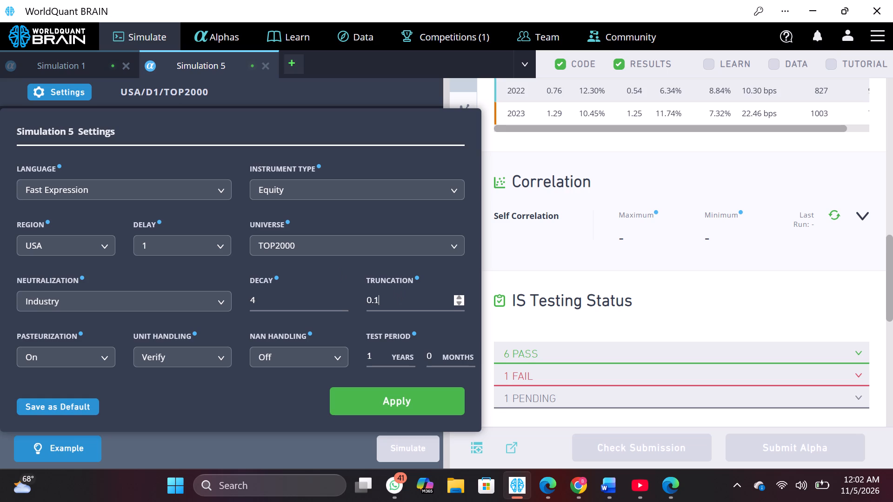
key(9)
click(407, 402)
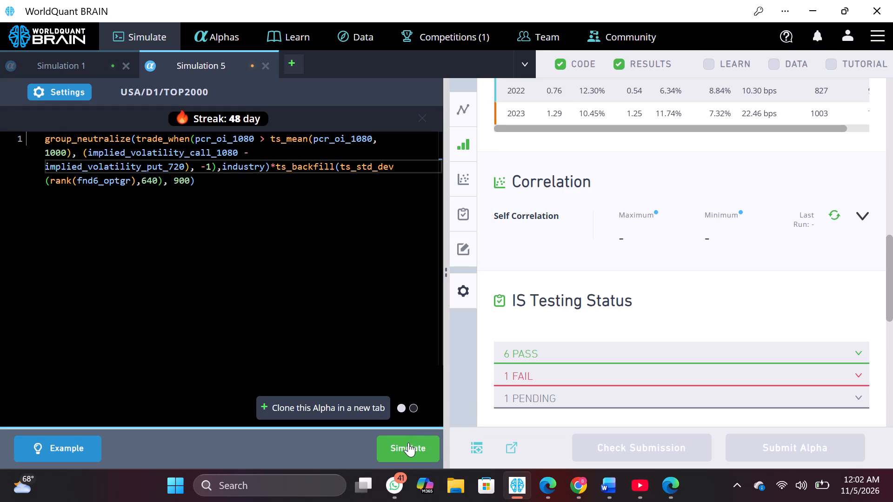
click(408, 443)
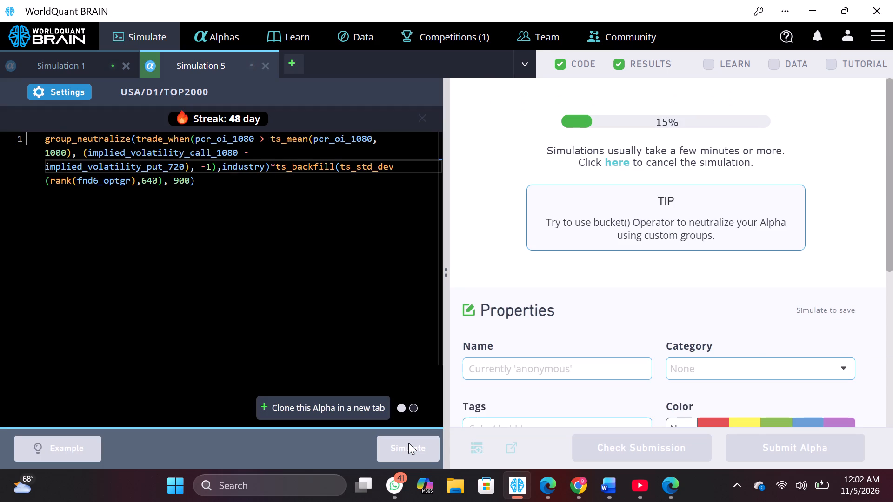
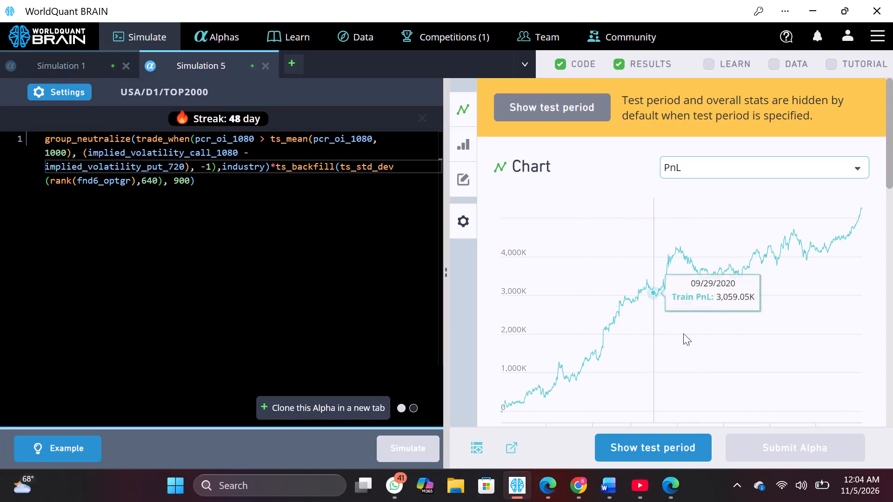
Reveal Simulation 5's test-period results and review the IS summary's aggregate and yearly figures.
click(664, 439)
scroll(650, 271, down, 3)
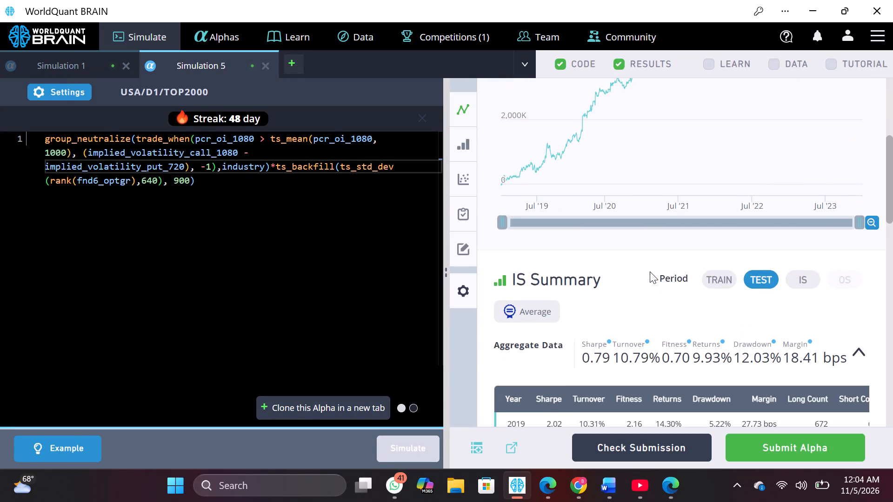
scroll(650, 271, down, 3)
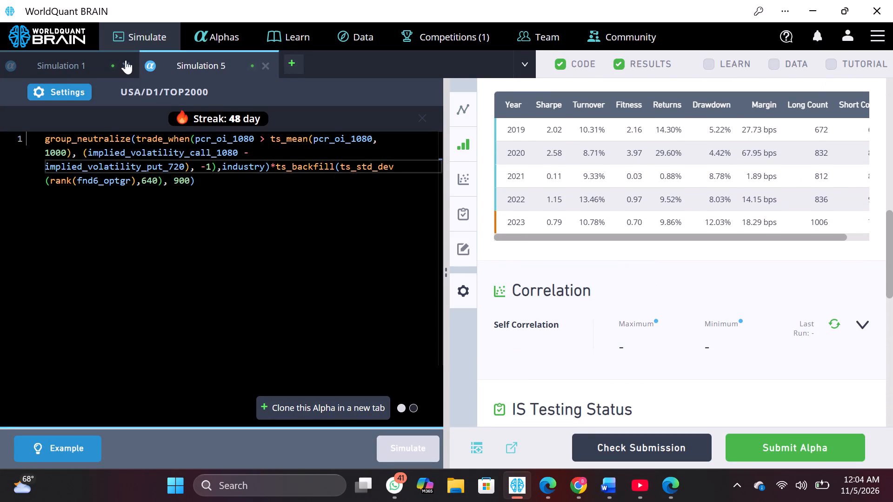
Change the call volatility field in Simulation 5's expression to implied_volatility_call_720 and rerun the simulation.
click(239, 153)
key(BackSpace)
key(BackSpace)
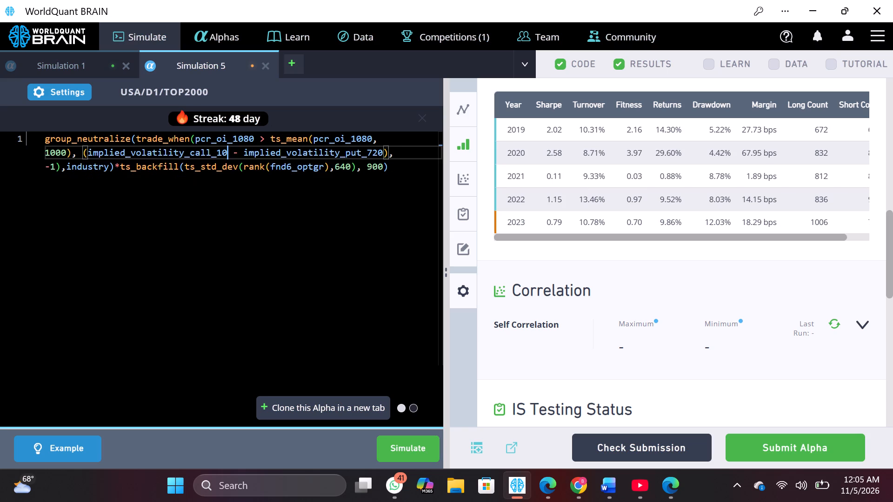
key(BackSpace)
key(BackSpace)
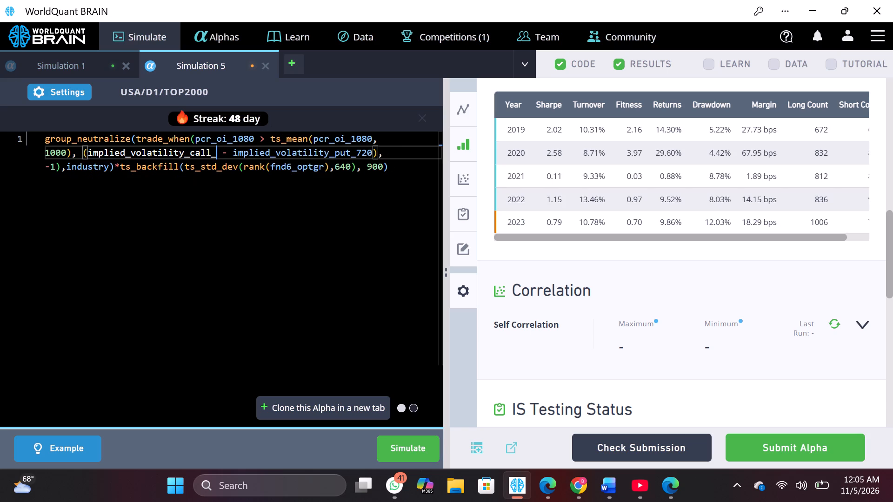
text(729)
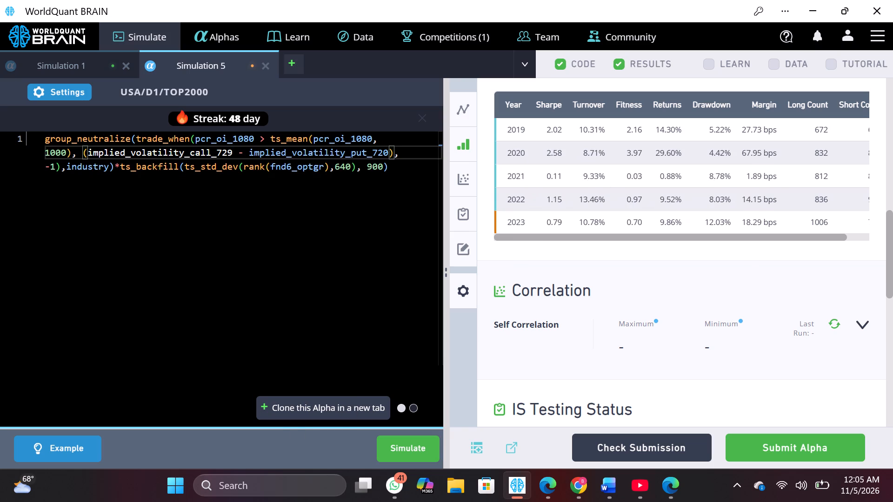
key(BackSpace)
key(0)
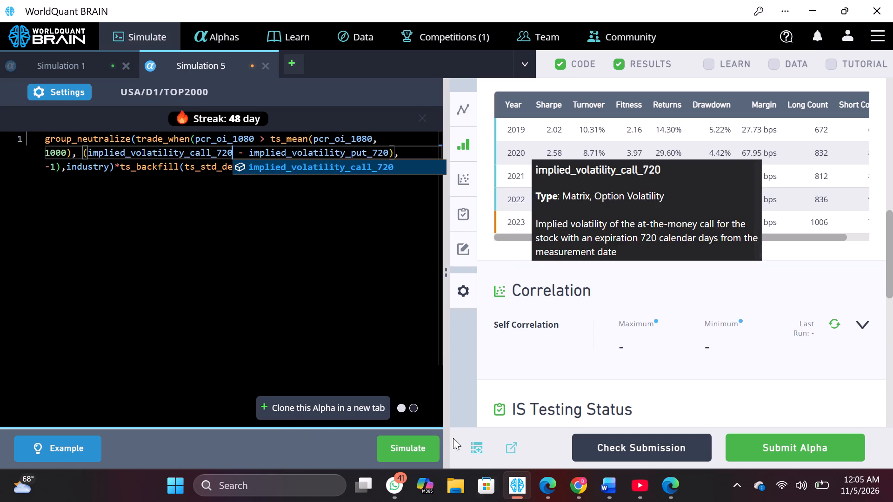
click(421, 444)
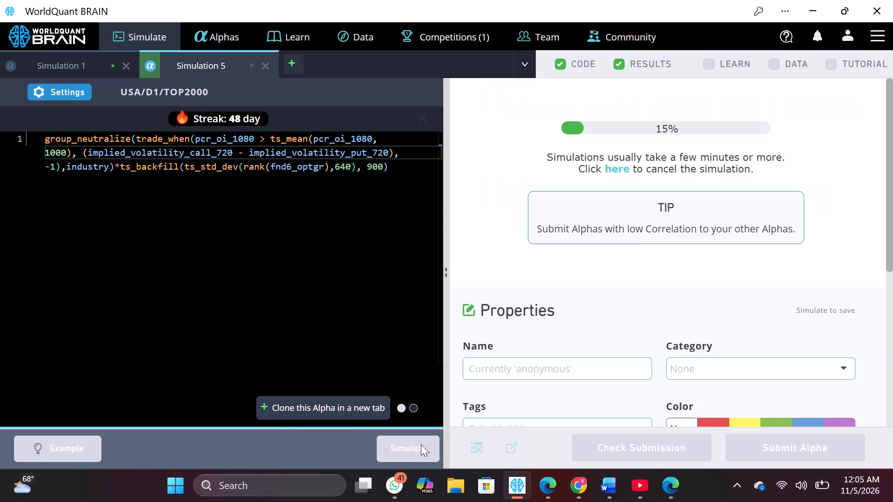
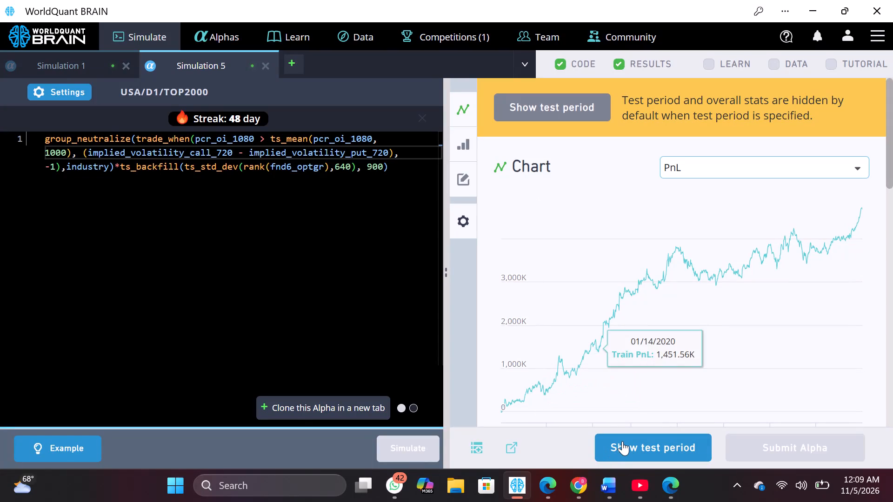
Reveal the test-period results of the rerun Simulation 5 and review its IS summary, correlation and testing status.
click(622, 441)
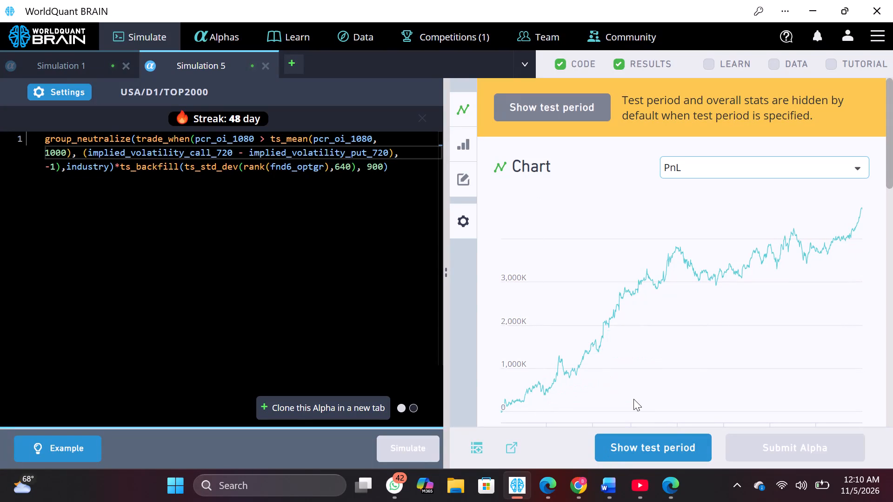
scroll(657, 359, down, 5)
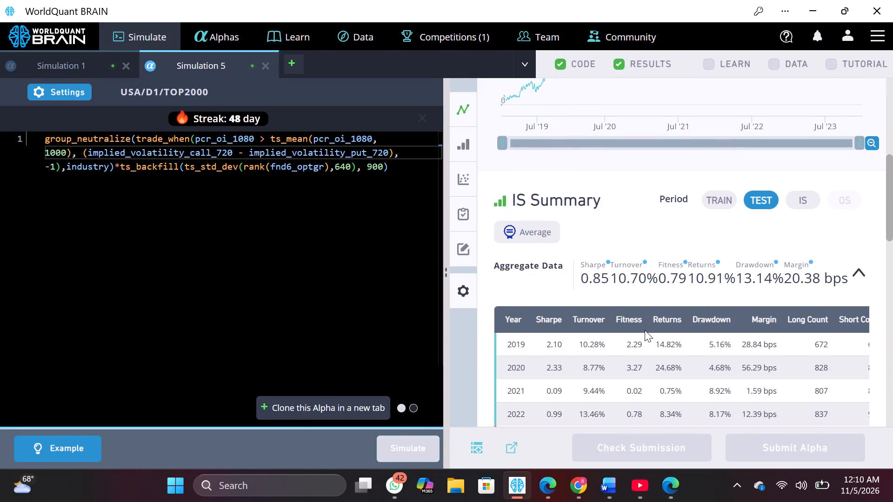
scroll(645, 330, down, 1)
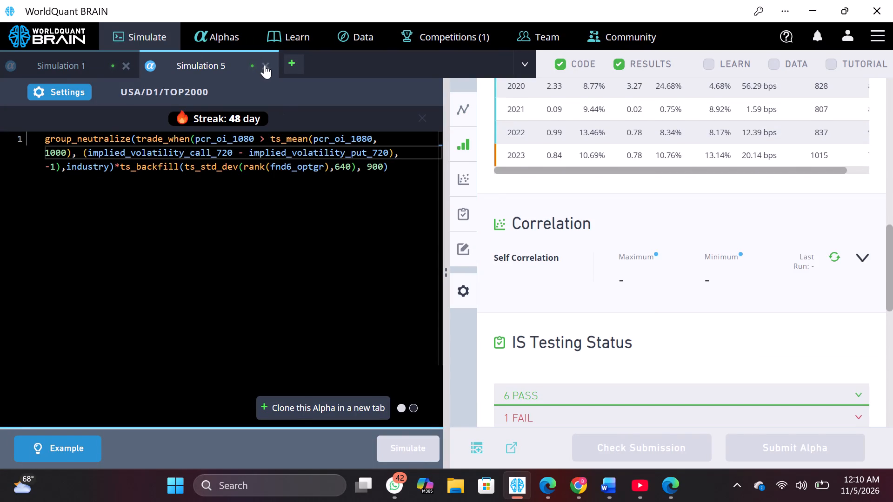
Close Simulation 5, leaving only Simulation 1 open.
click(265, 65)
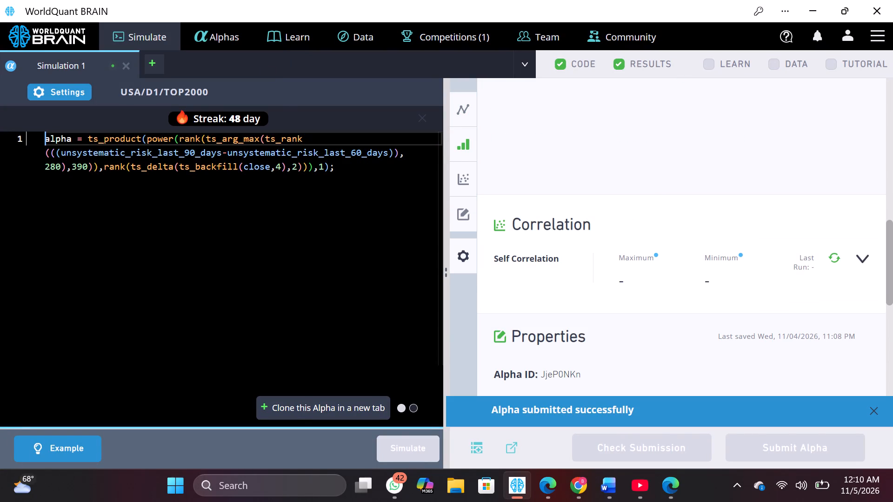